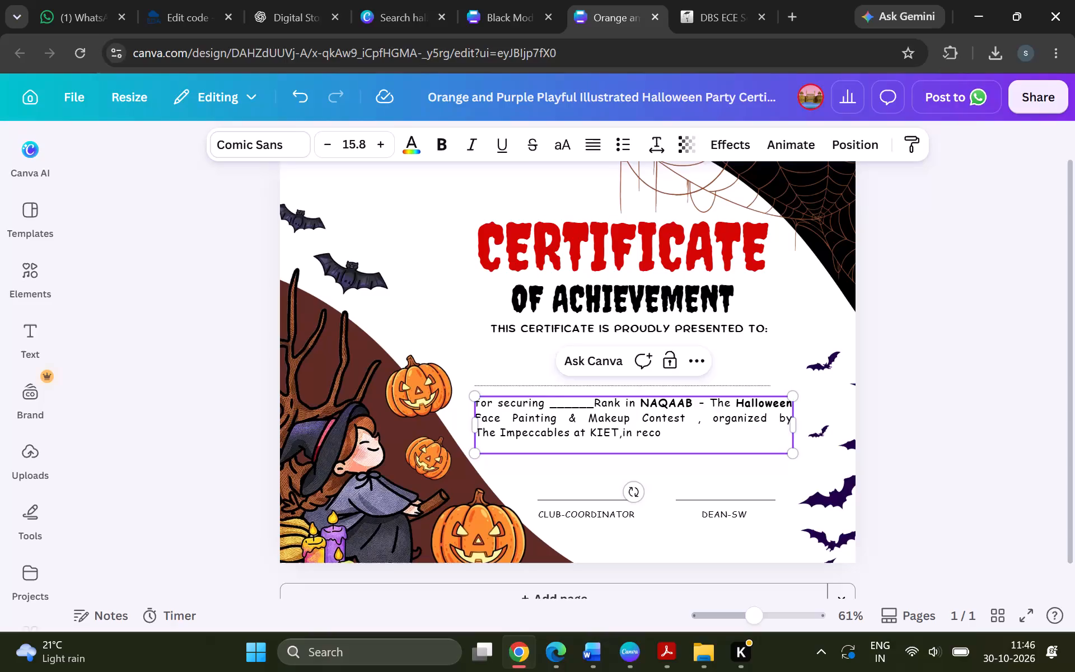
Finish the certificate's body sentence so it ends "in recoginition of theri exceptional talent and artistic excellence.".
{"action": "type", "text": "gi"}
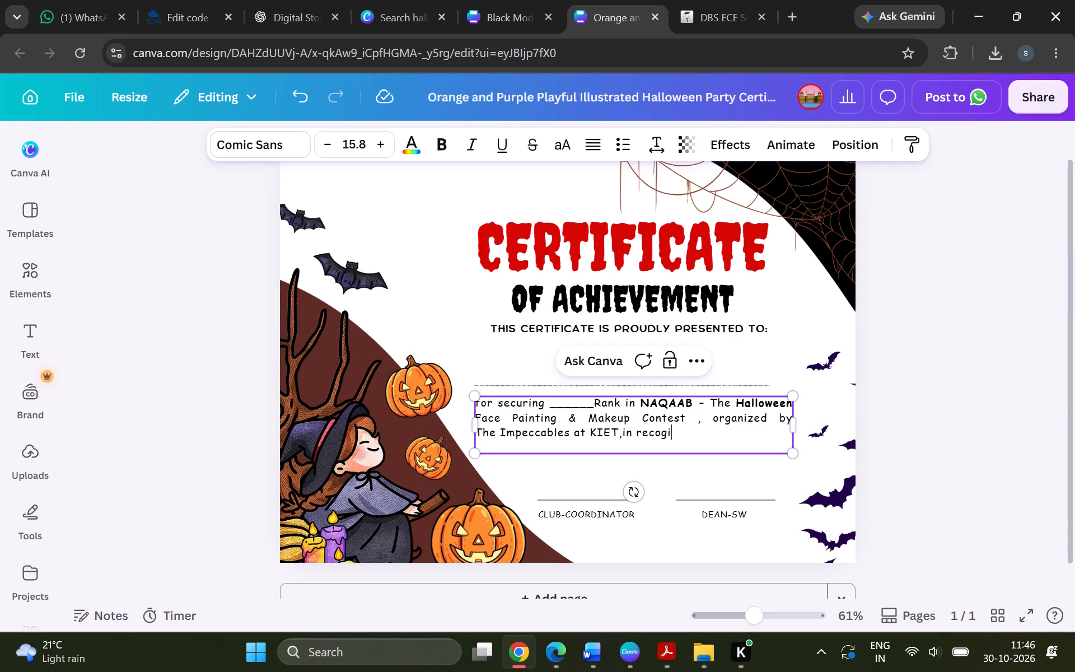
{"action": "type", "text": "nition o"}
{"action": "type", "text": "f theri ec"}
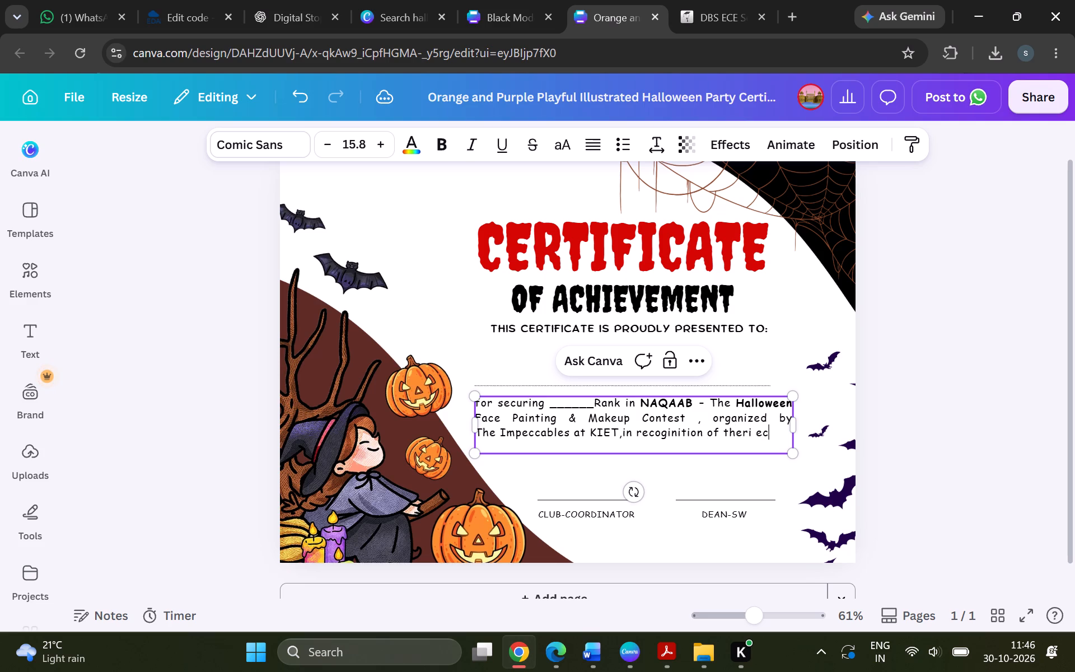
{"action": "key", "text": "BackSpace"}
{"action": "type", "text": "xceptional"}
{"action": "key", "text": "space"}
{"action": "type", "text": "talent and"}
{"action": "left_click", "coordinate": [669, 440]}
{"action": "key", "text": "space"}
{"action": "left_click", "coordinate": [669, 440]}
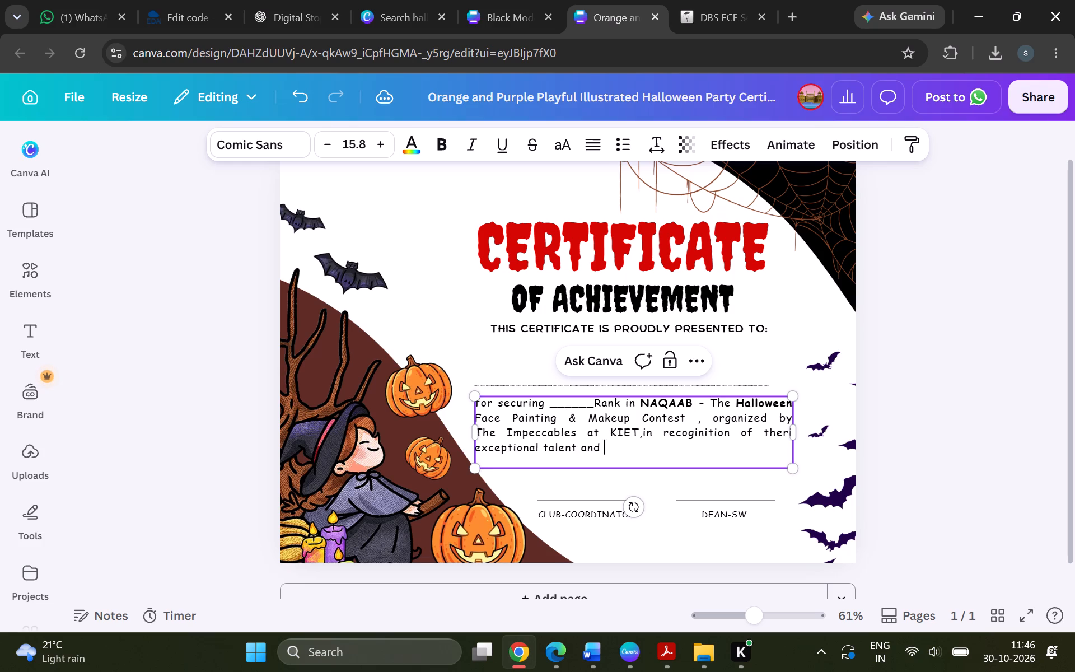
{"action": "key", "text": "a"}
{"action": "type", "text": "rtistic"}
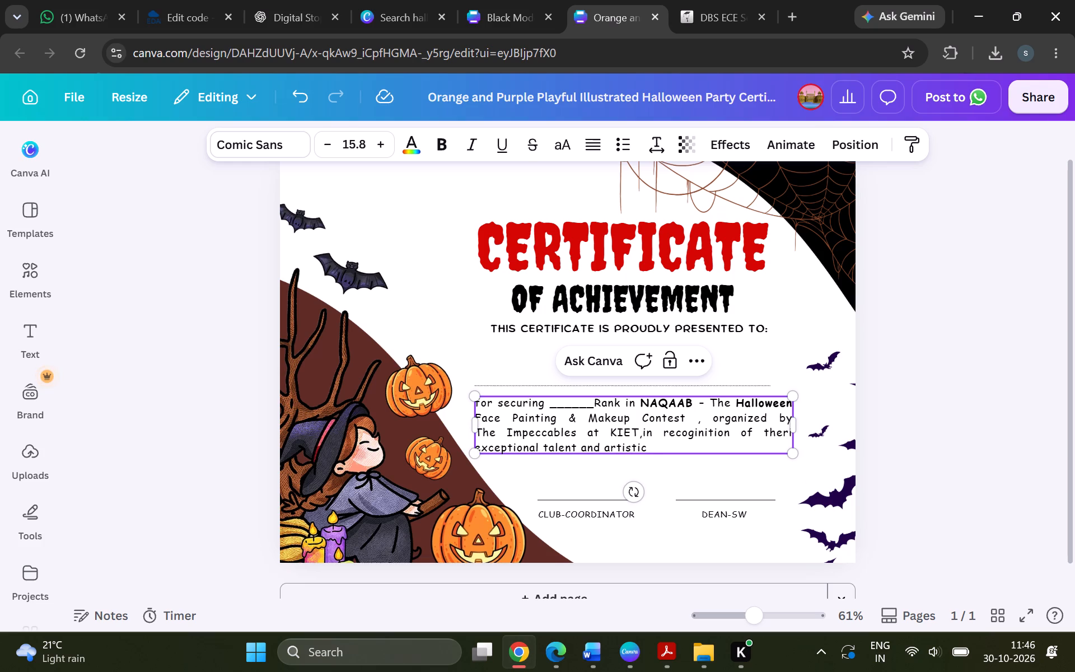
{"action": "key", "text": "space"}
{"action": "type", "text": "ec"}
{"action": "key", "text": "BackSpace"}
{"action": "type", "text": "xcellence."}
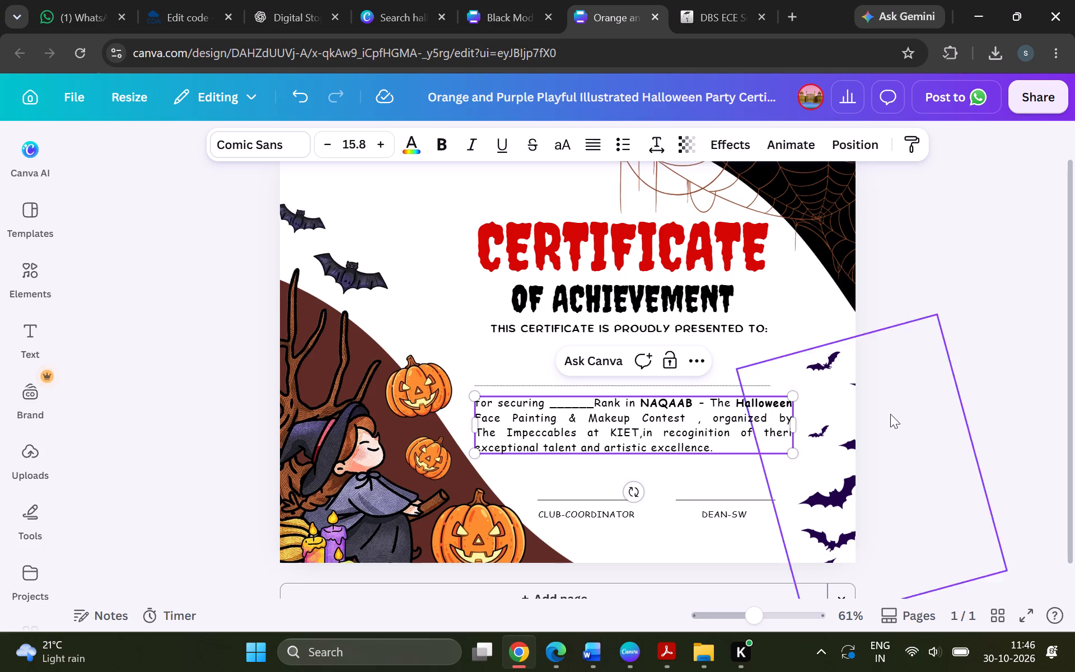
{"action": "left_click", "coordinate": [905, 391]}
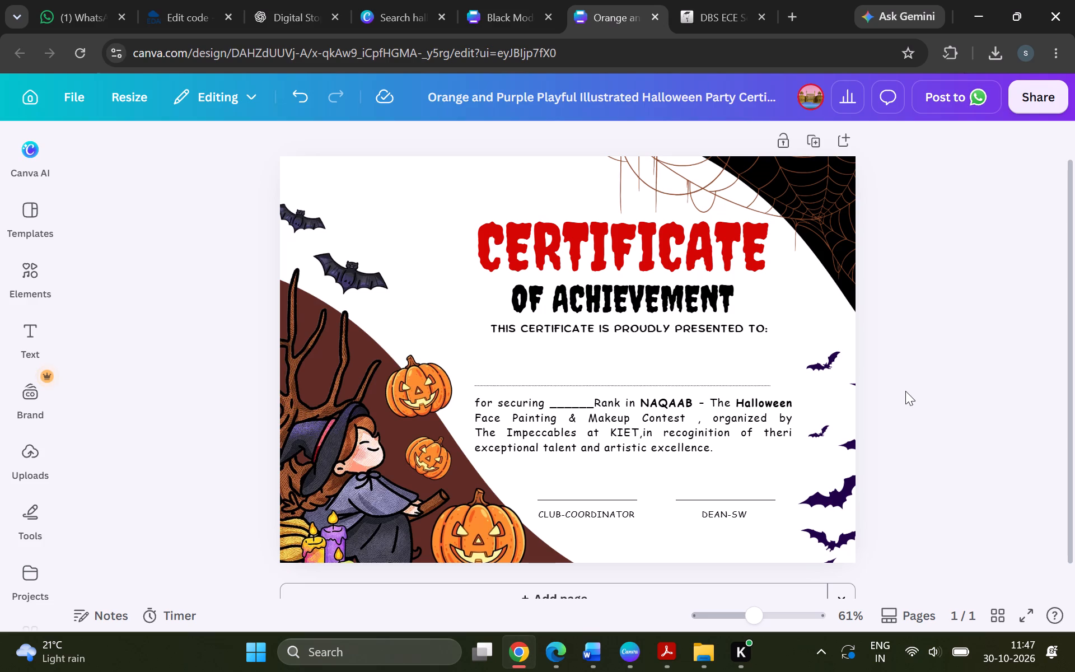
Switch to the dicd document in Word and indent the "4. Circuit Diagrm" heading further with seven spaces in front of it.
{"action": "left_click", "coordinate": [577, 654]}
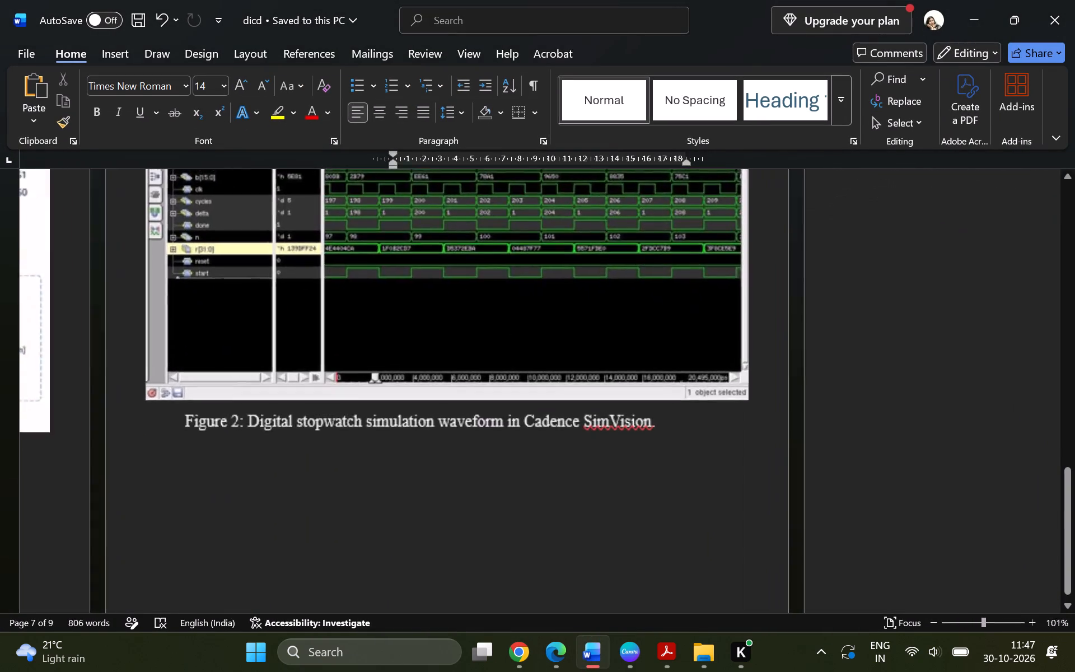
{"action": "scroll", "coordinate": [660, 378], "scroll_direction": "up", "scroll_amount": 3}
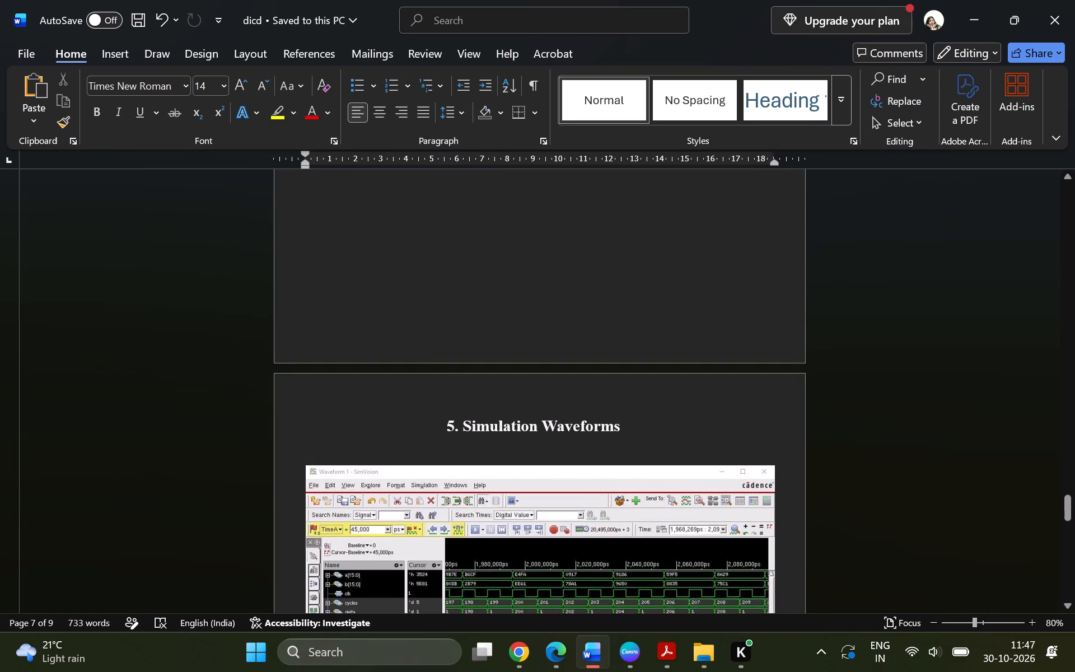
{"action": "scroll", "coordinate": [475, 405], "scroll_direction": "down", "scroll_amount": 1}
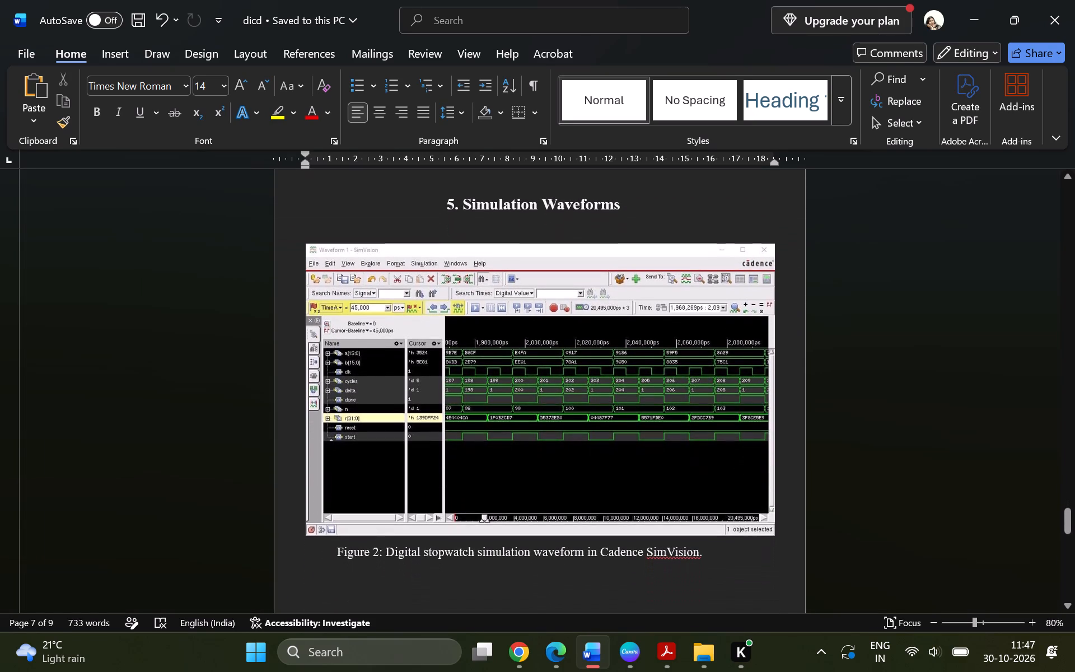
{"action": "scroll", "coordinate": [475, 405], "scroll_direction": "down", "scroll_amount": 1}
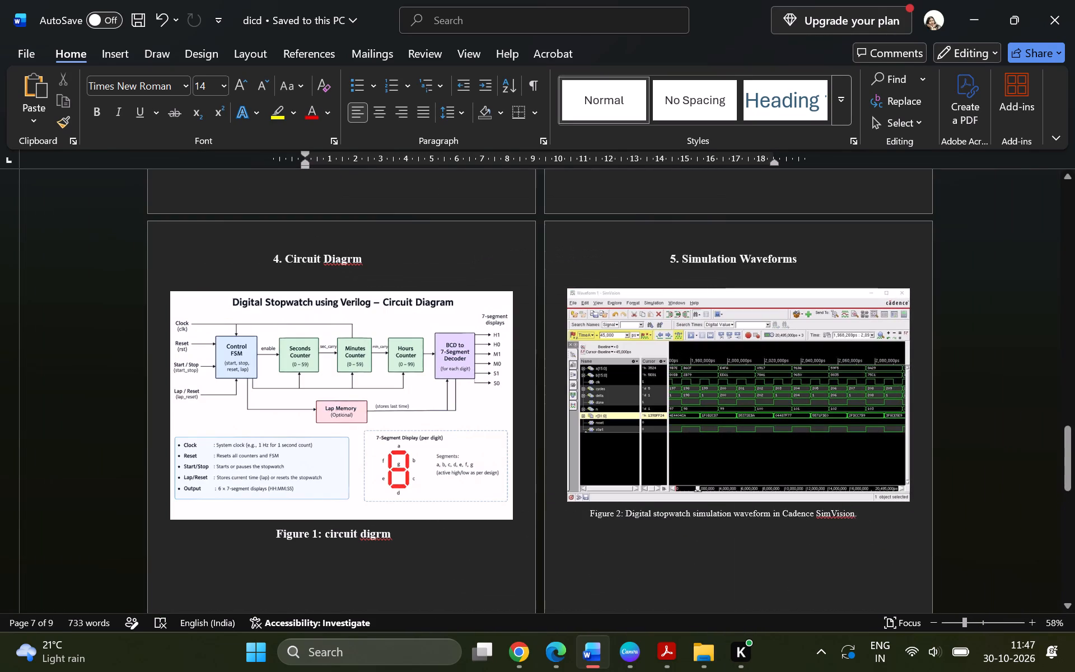
{"action": "scroll", "coordinate": [712, 368], "scroll_direction": "up", "scroll_amount": 1}
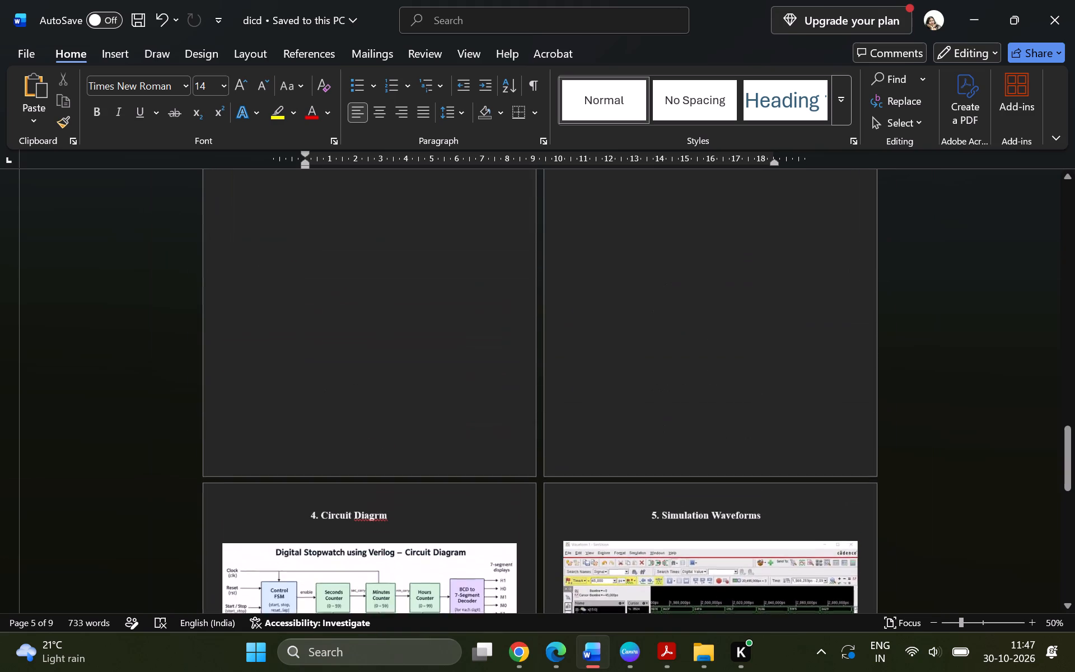
{"action": "scroll", "coordinate": [712, 368], "scroll_direction": "up", "scroll_amount": 1}
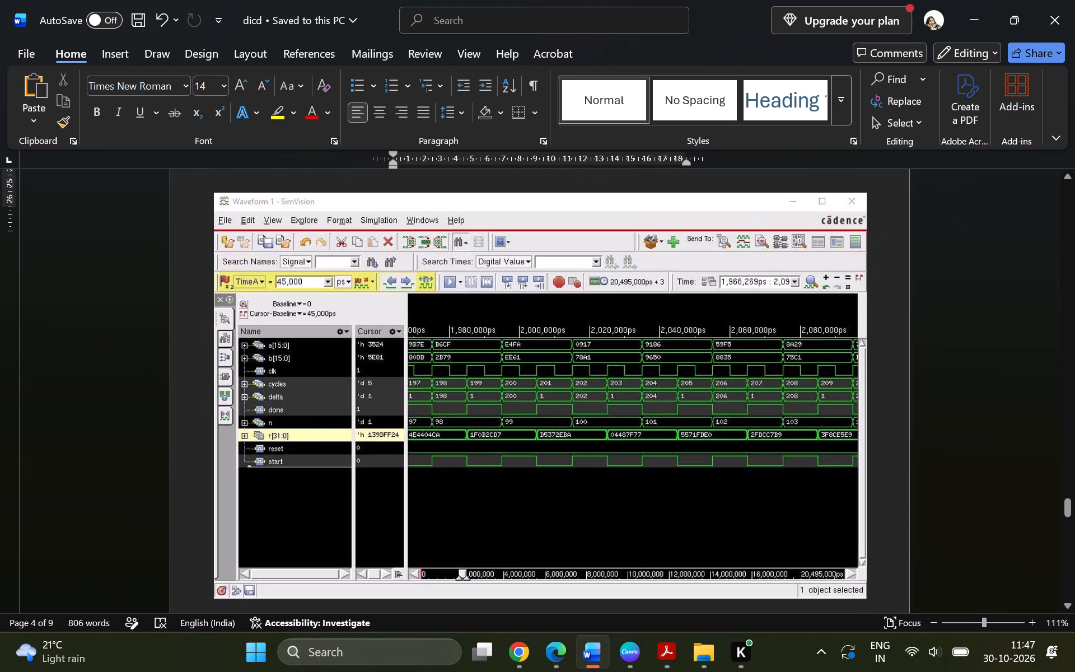
{"action": "scroll", "coordinate": [221, 386], "scroll_direction": "right", "scroll_amount": 2}
{"action": "scroll", "coordinate": [221, 386], "scroll_direction": "up", "scroll_amount": 5}
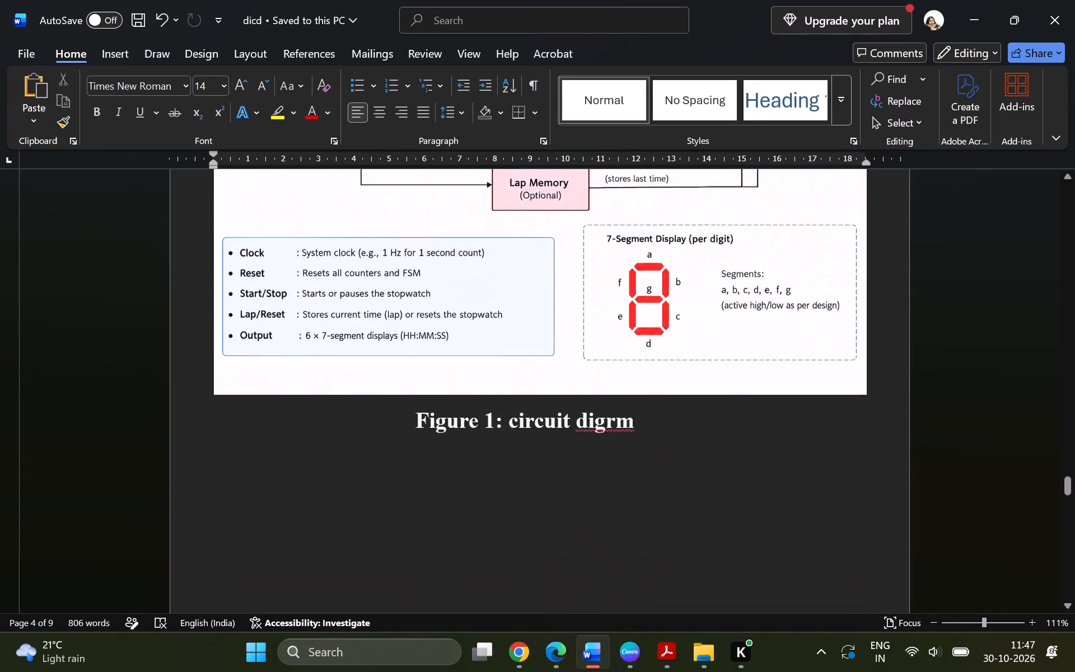
{"action": "scroll", "coordinate": [221, 386], "scroll_direction": "up", "scroll_amount": 4}
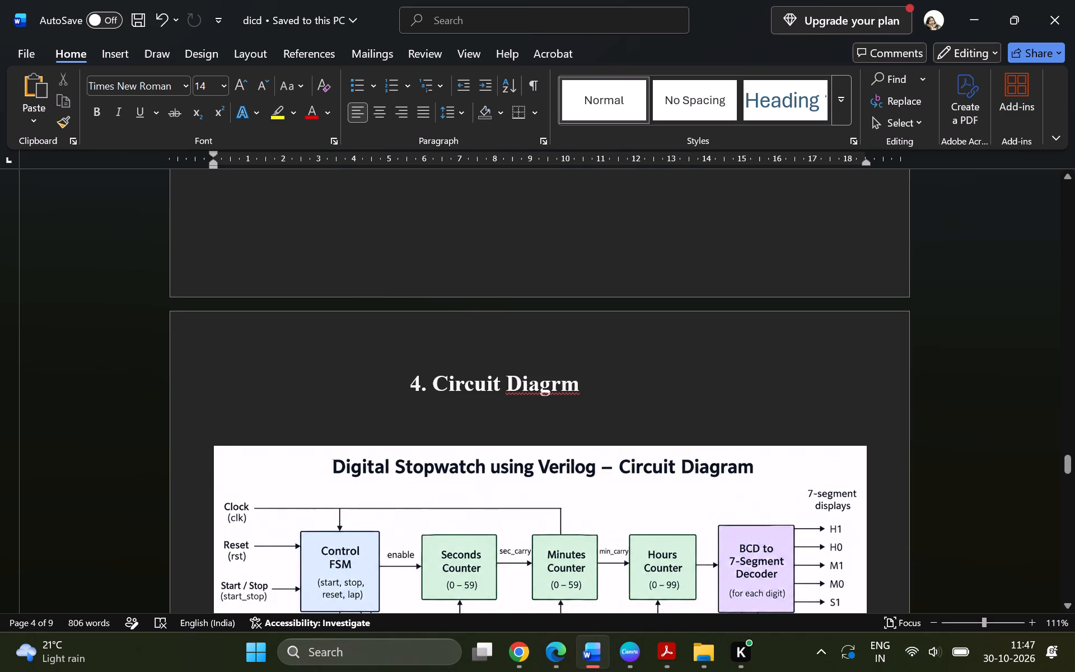
{"action": "scroll", "coordinate": [429, 359], "scroll_direction": "down", "scroll_amount": 2}
{"action": "left_click", "coordinate": [394, 255]}
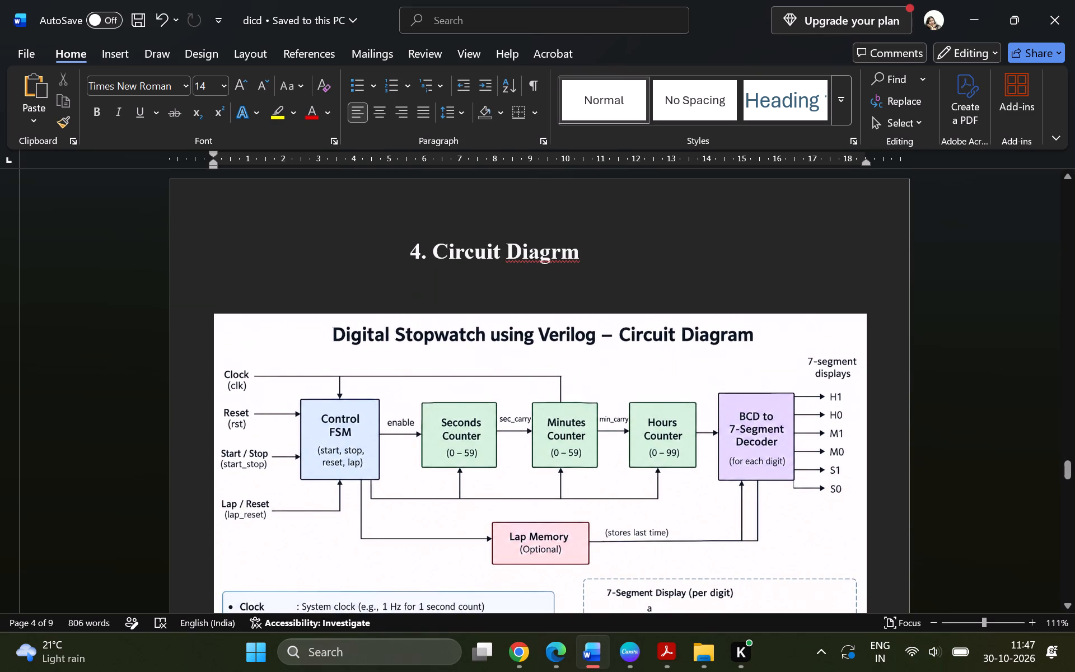
{"action": "key", "text": "space"}
{"action": "key", "text": "space"}
{"action": "key", "text": "space"}
{"action": "key", "text": "space"}
{"action": "key", "text": "space"}
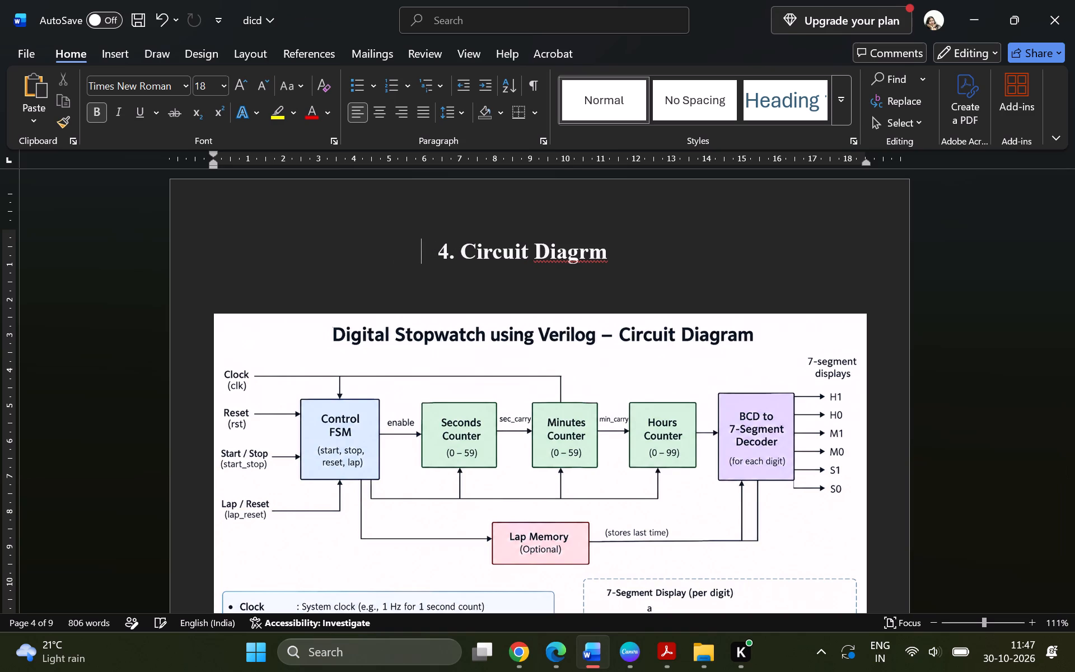
{"action": "key", "text": "space"}
{"action": "key", "text": "space"}
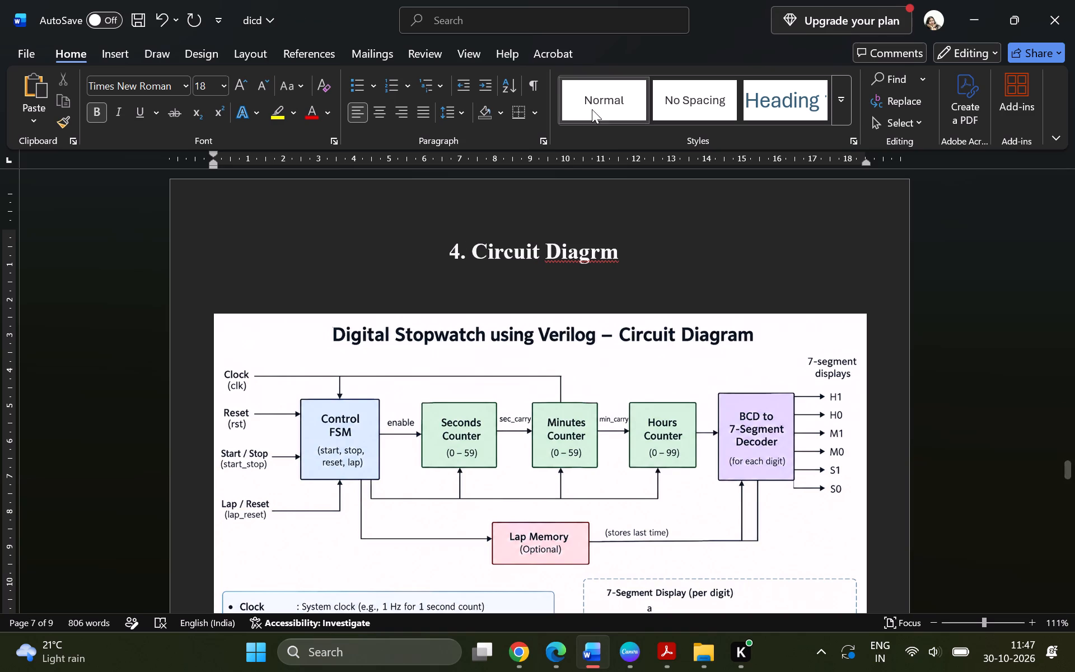
{"action": "left_click", "coordinate": [974, 13]}
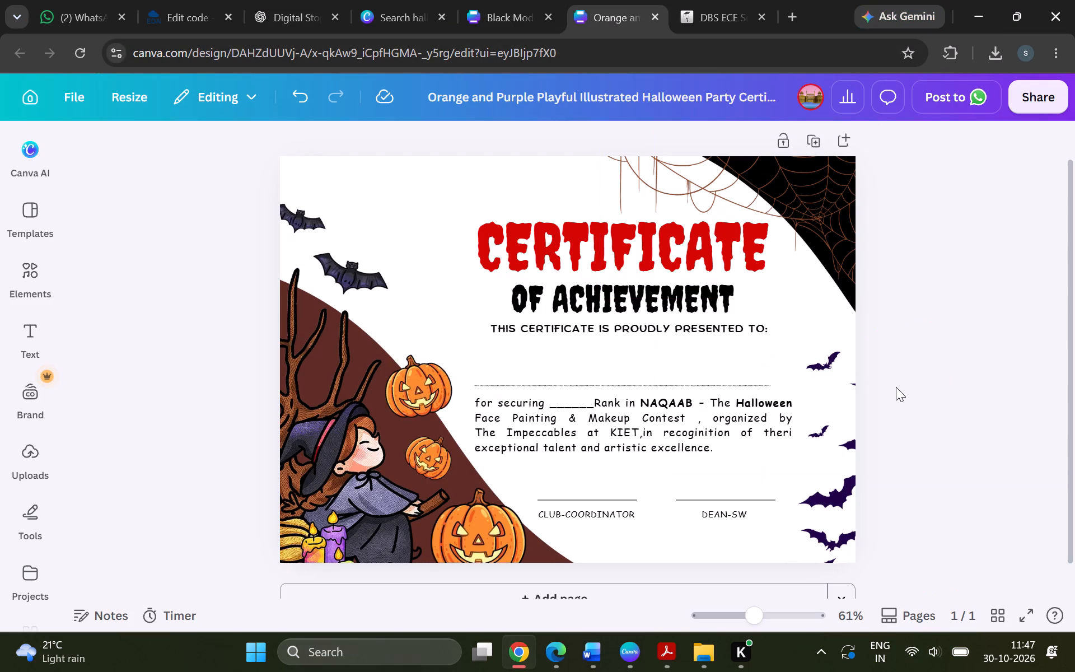
Back in the Canva certificate, correct the misspelled word "theri" to "their" in the body text.
{"action": "left_click", "coordinate": [896, 387]}
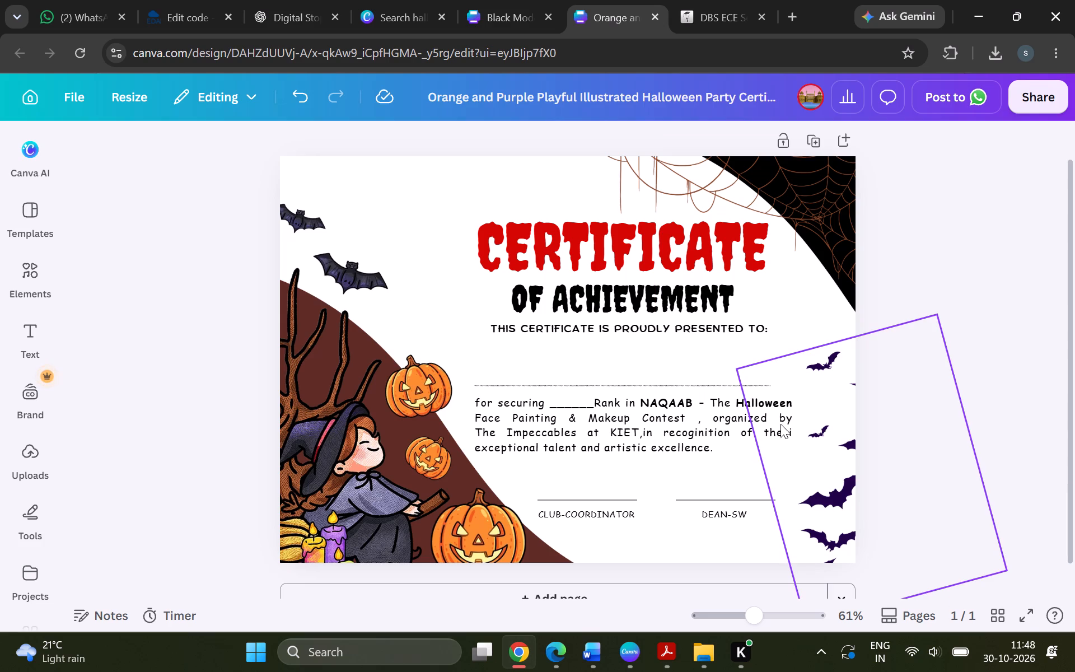
{"action": "double_click", "coordinate": [692, 407]}
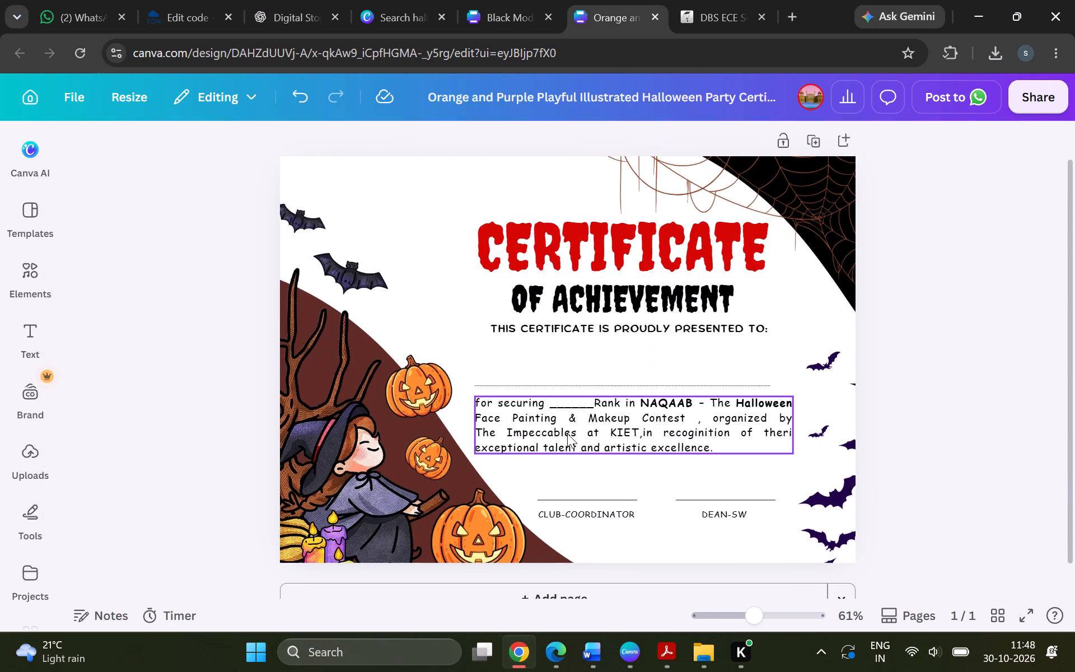
{"action": "double_click", "coordinate": [567, 433]}
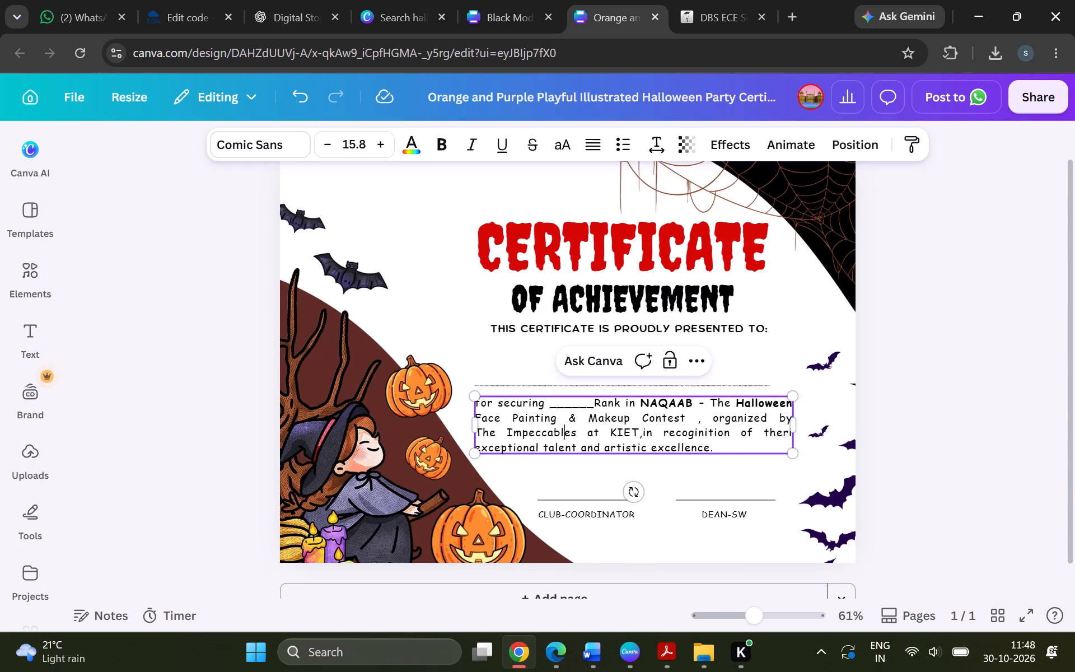
{"action": "left_click", "coordinate": [781, 428]}
{"action": "left_click", "coordinate": [781, 428]}
{"action": "key", "text": "Right"}
{"action": "key", "text": "Right"}
{"action": "key", "text": "BackSpace"}
{"action": "key", "text": "BackSpace"}
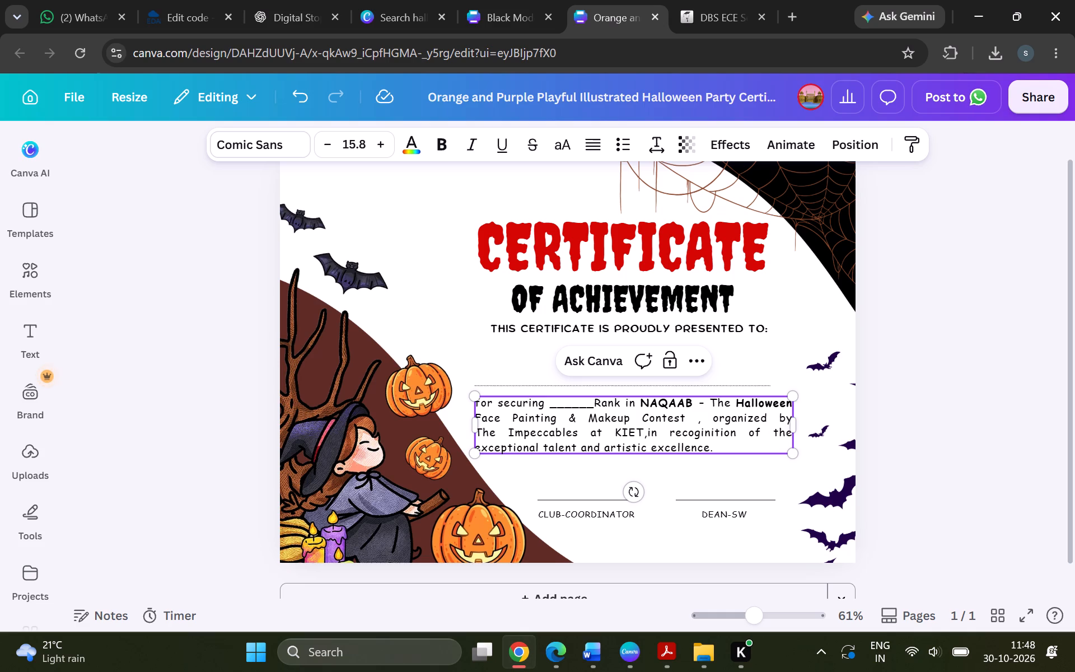
{"action": "type", "text": "ir"}
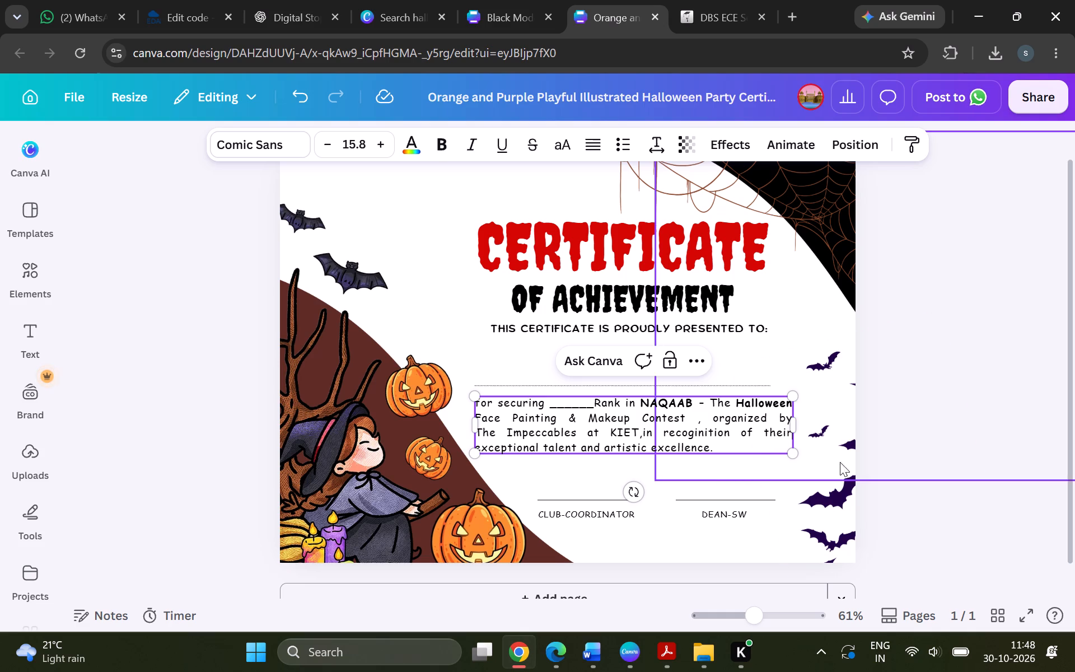
{"action": "left_click", "coordinate": [1014, 438]}
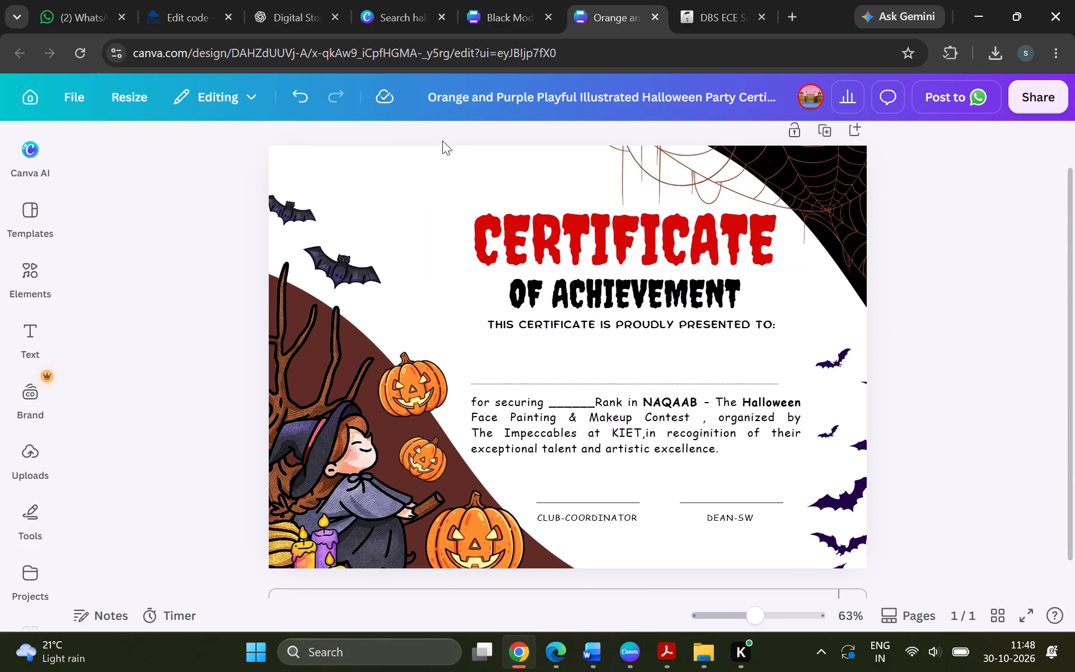
Select the witch illustration and search the design elements for "halloween makeup".
{"action": "left_click", "coordinate": [336, 468]}
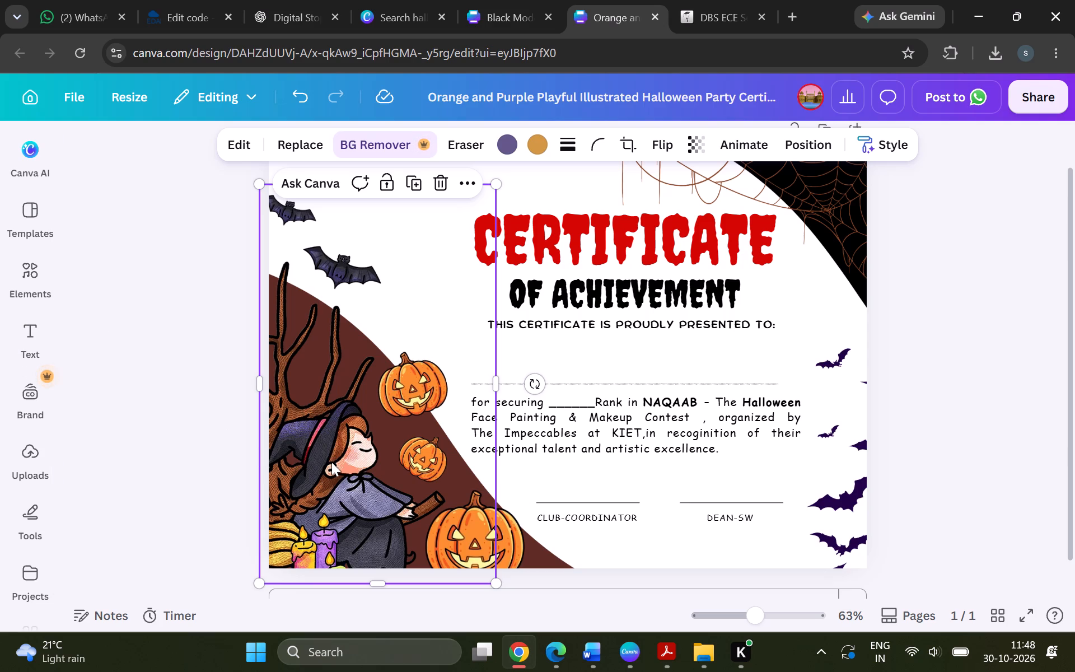
{"action": "left_click", "coordinate": [36, 272]}
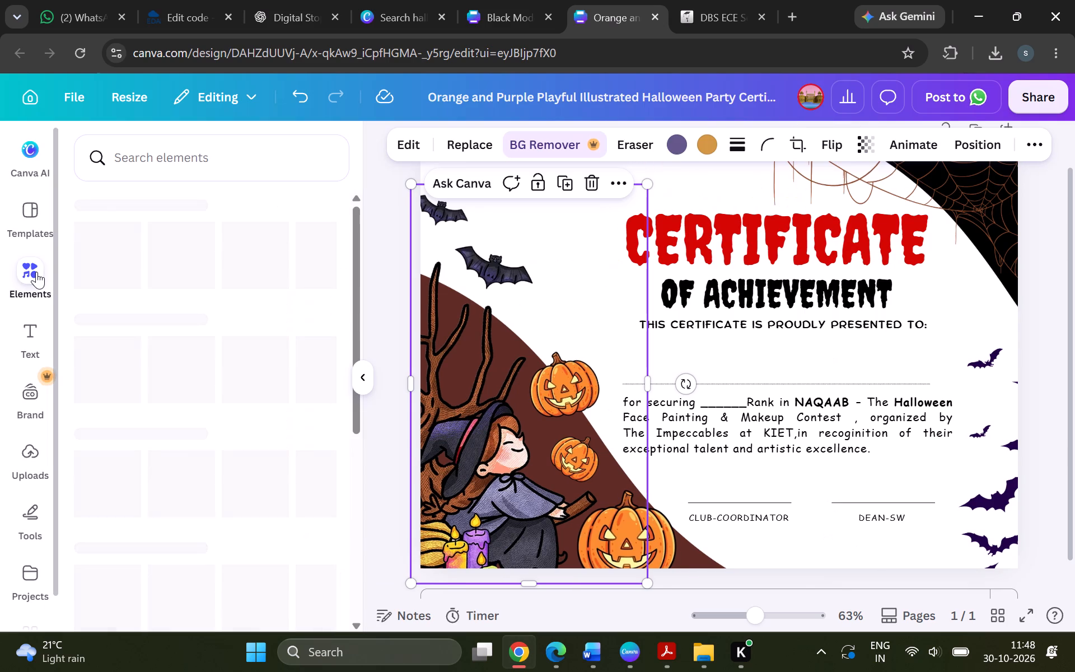
{"action": "left_click", "coordinate": [171, 153]}
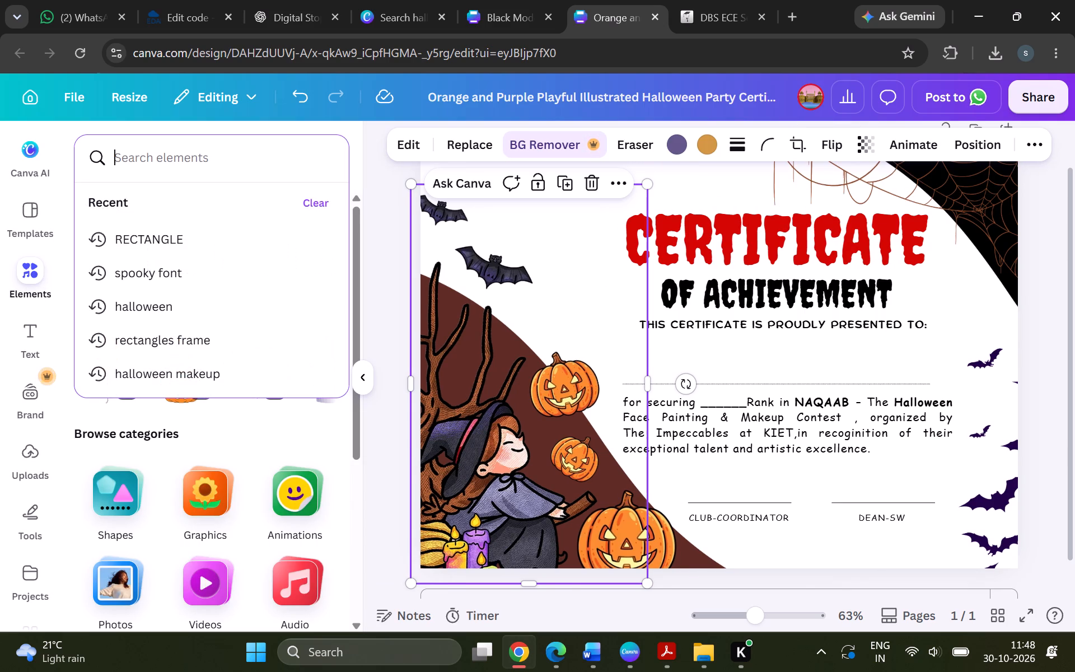
{"action": "type", "text": "hallowee"}
{"action": "type", "text": "n makw"}
{"action": "key", "text": "BackSpace"}
{"action": "type", "text": "eu"}
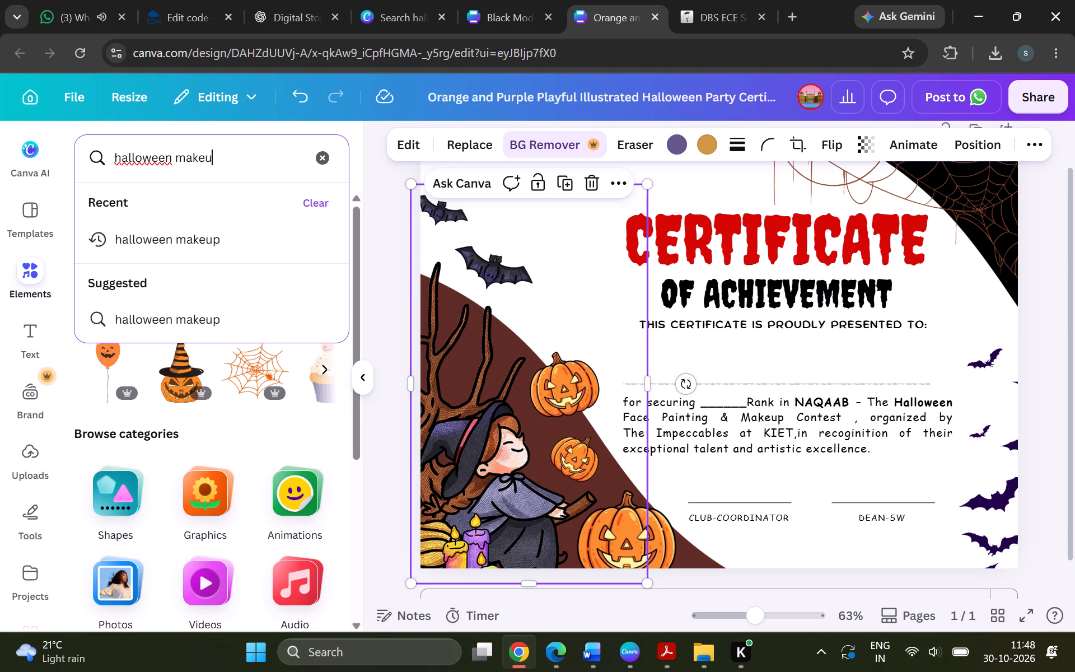
{"action": "key", "text": "p"}
{"action": "key", "text": "Return"}
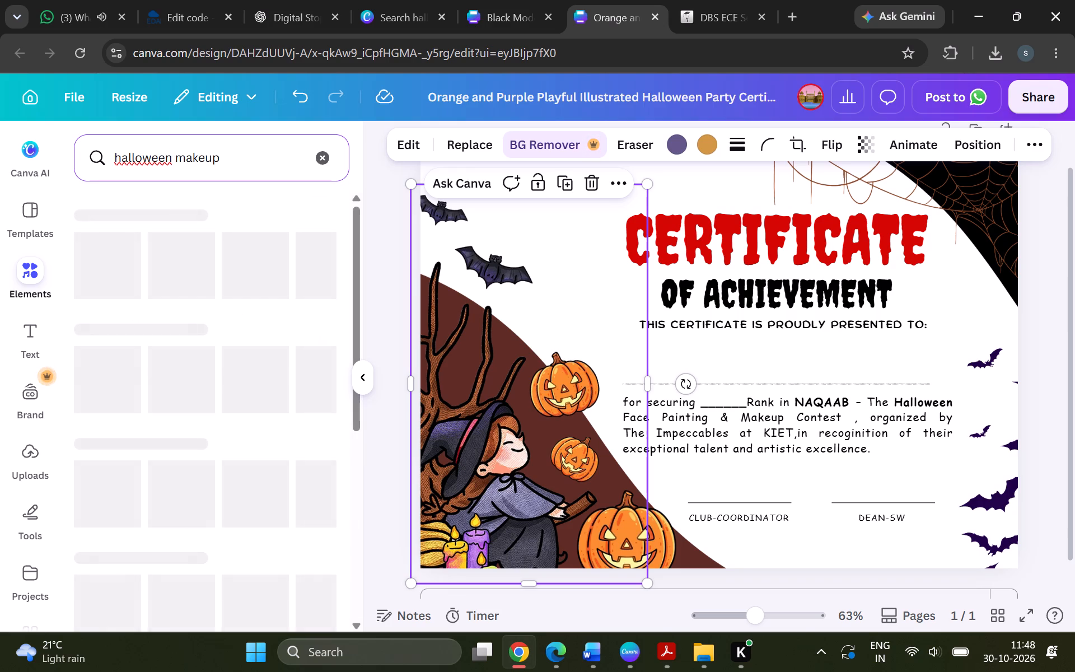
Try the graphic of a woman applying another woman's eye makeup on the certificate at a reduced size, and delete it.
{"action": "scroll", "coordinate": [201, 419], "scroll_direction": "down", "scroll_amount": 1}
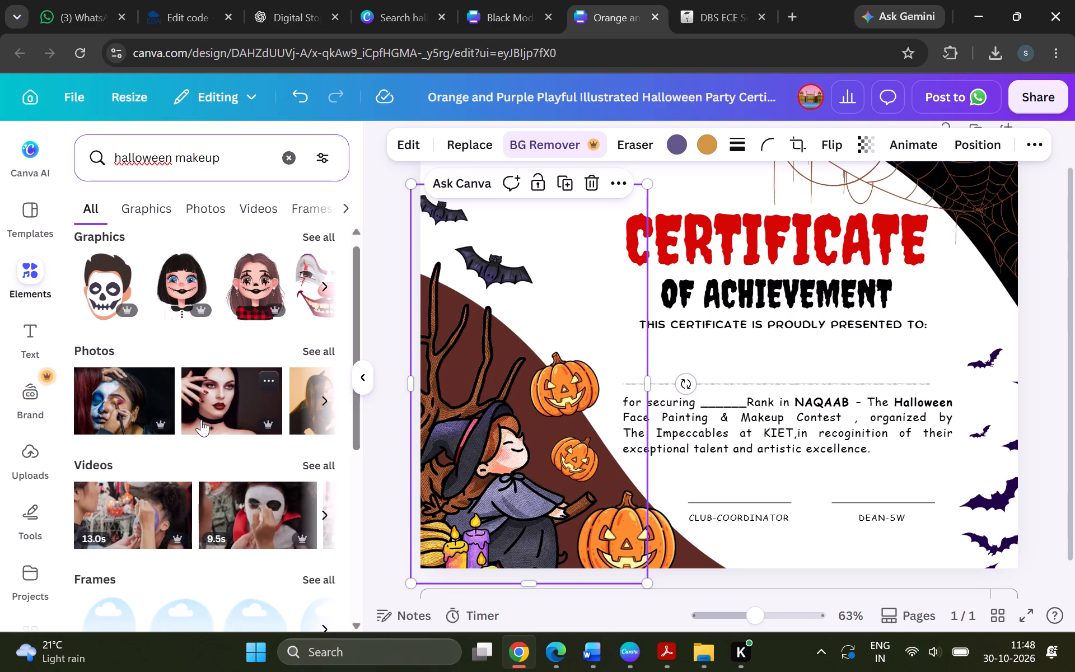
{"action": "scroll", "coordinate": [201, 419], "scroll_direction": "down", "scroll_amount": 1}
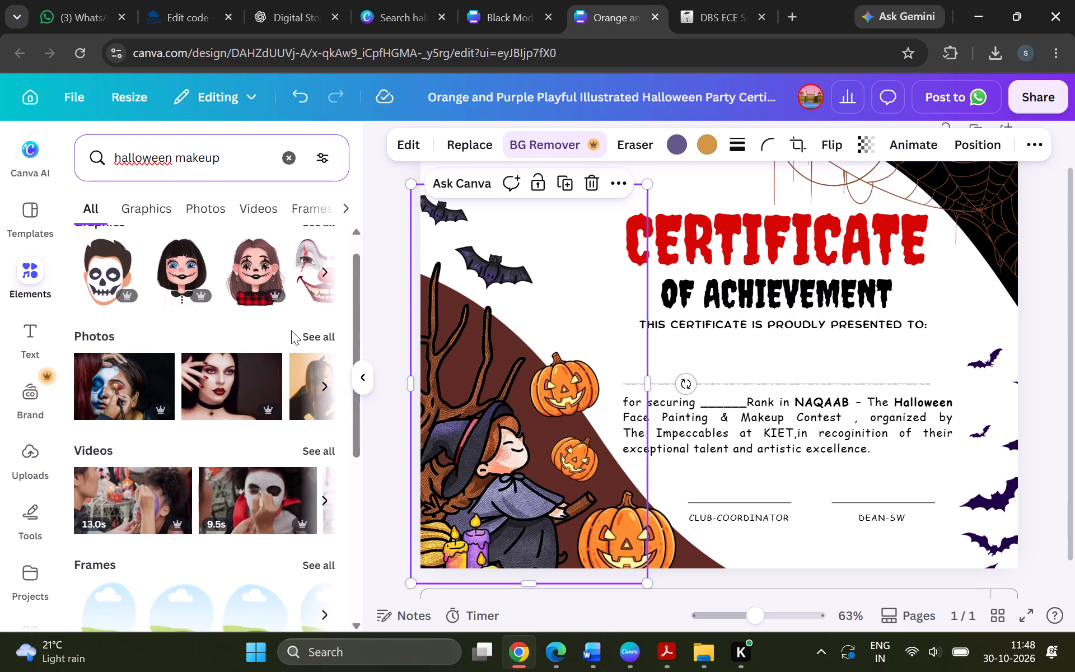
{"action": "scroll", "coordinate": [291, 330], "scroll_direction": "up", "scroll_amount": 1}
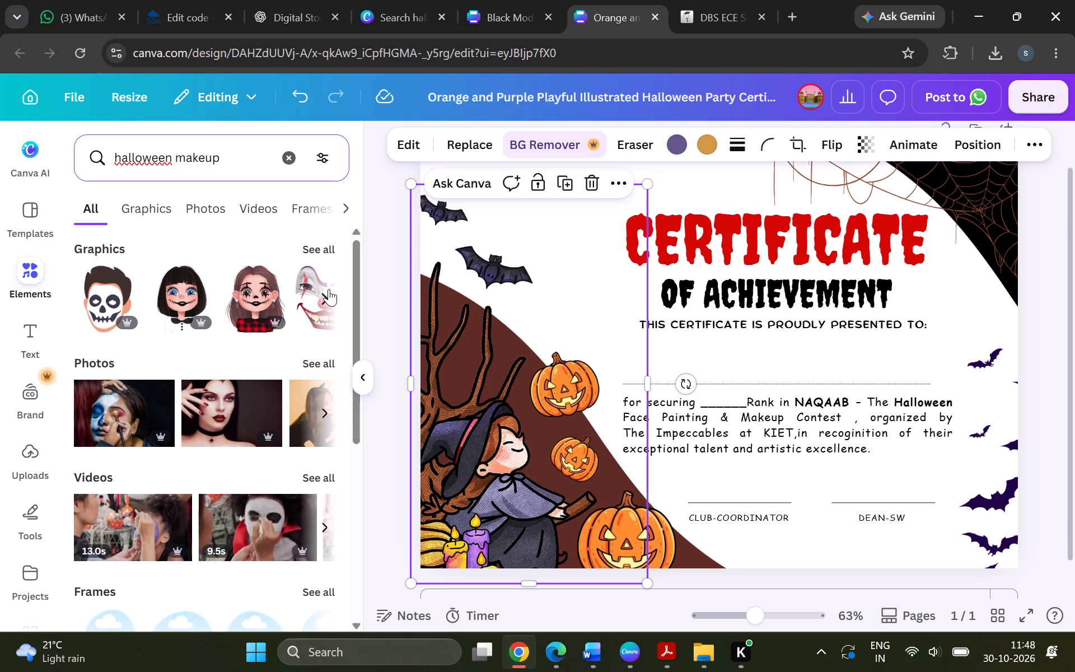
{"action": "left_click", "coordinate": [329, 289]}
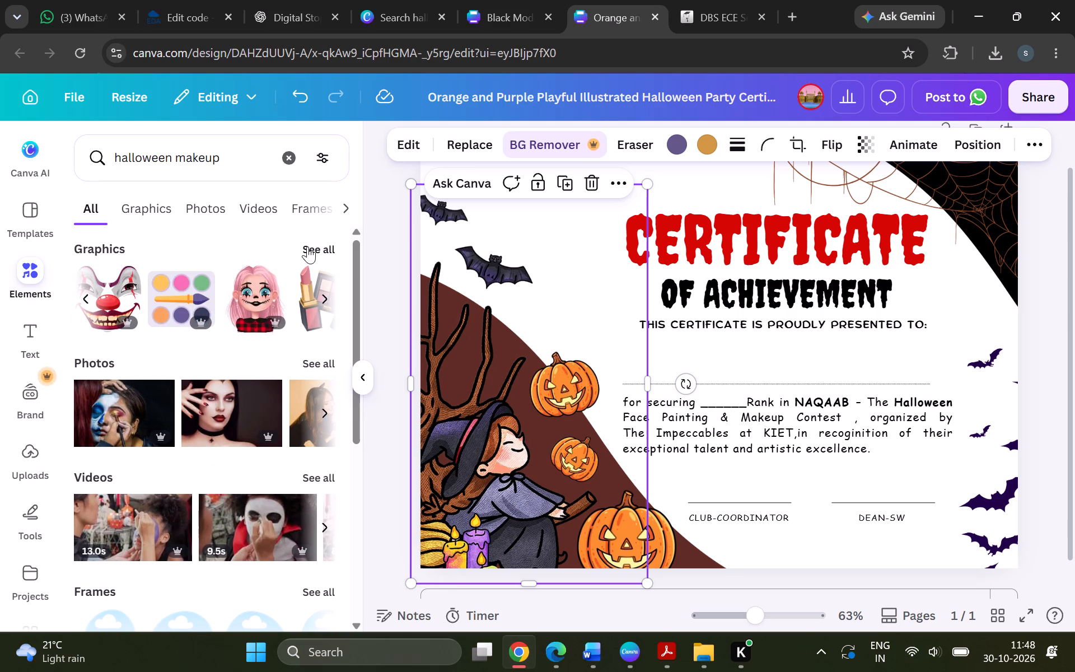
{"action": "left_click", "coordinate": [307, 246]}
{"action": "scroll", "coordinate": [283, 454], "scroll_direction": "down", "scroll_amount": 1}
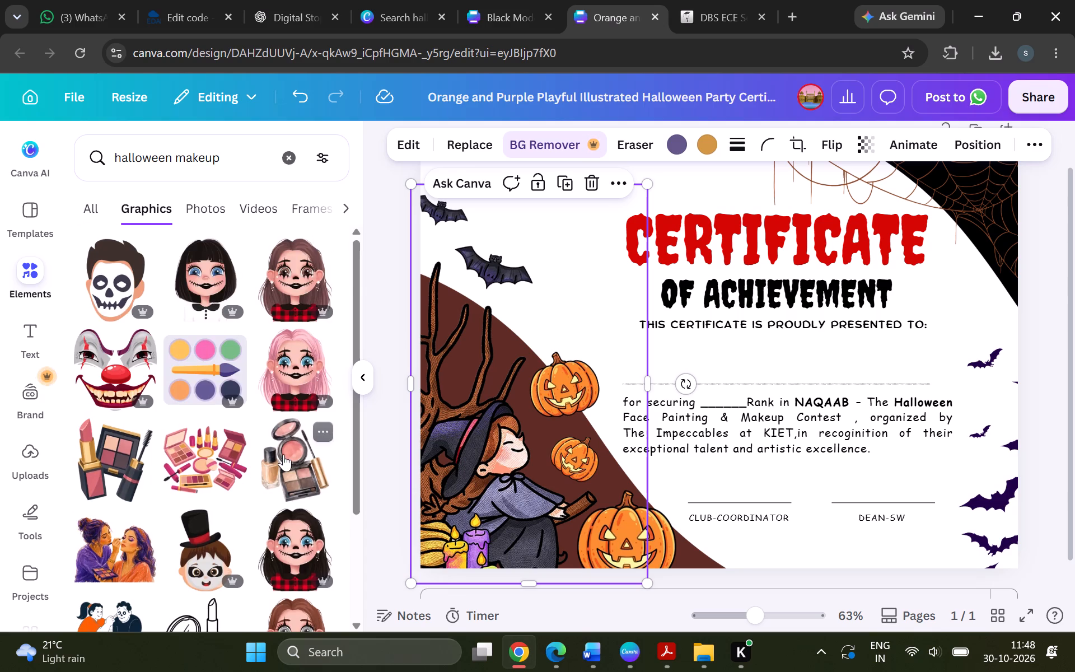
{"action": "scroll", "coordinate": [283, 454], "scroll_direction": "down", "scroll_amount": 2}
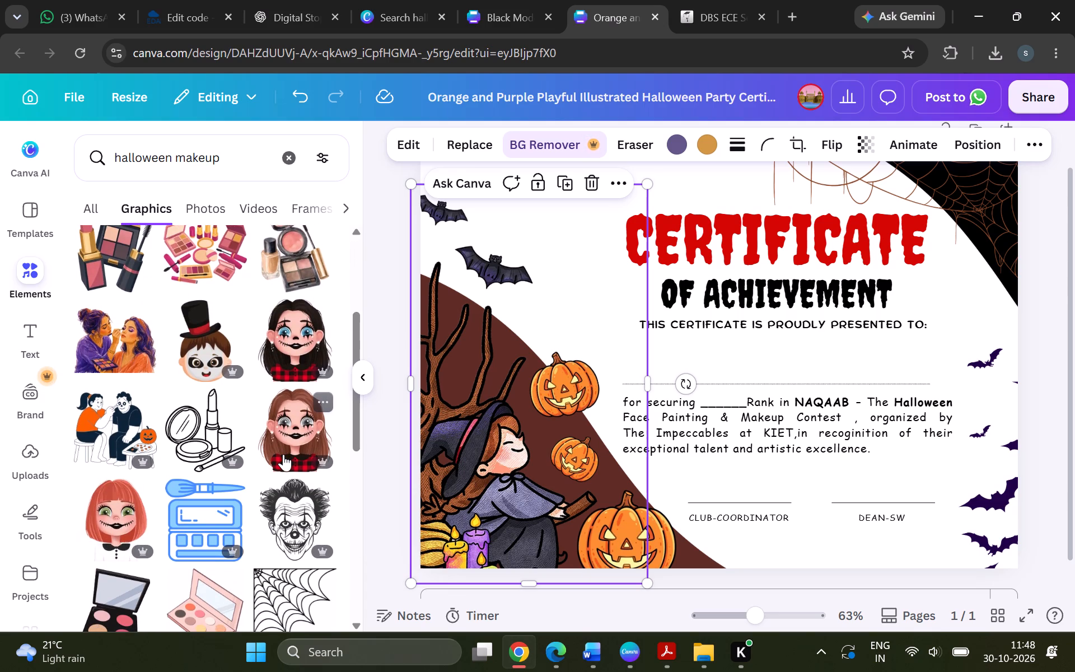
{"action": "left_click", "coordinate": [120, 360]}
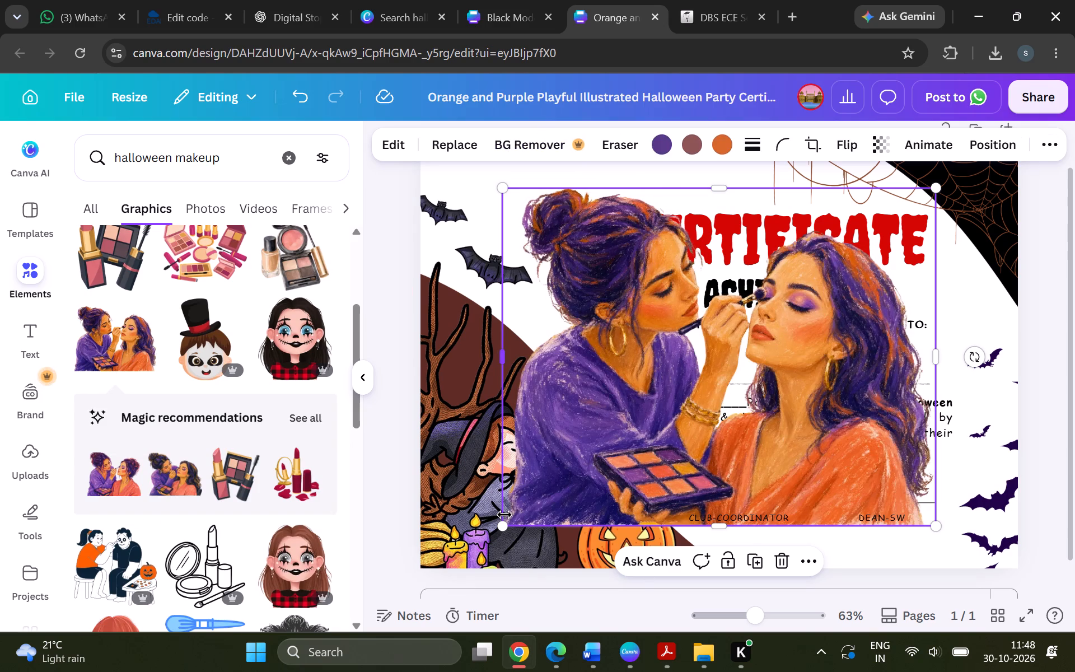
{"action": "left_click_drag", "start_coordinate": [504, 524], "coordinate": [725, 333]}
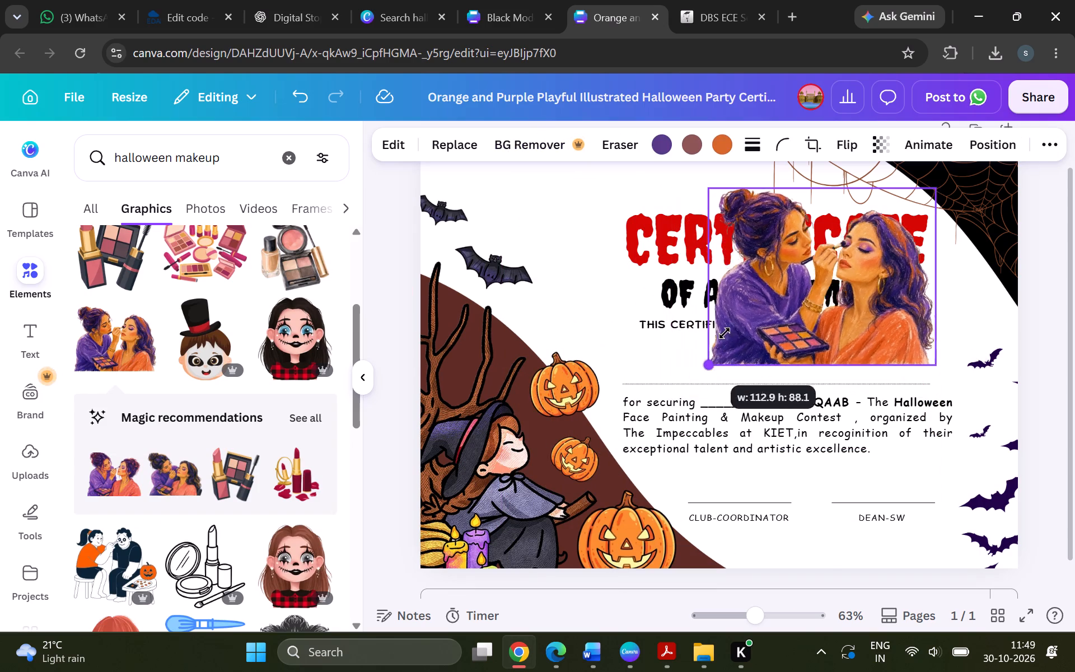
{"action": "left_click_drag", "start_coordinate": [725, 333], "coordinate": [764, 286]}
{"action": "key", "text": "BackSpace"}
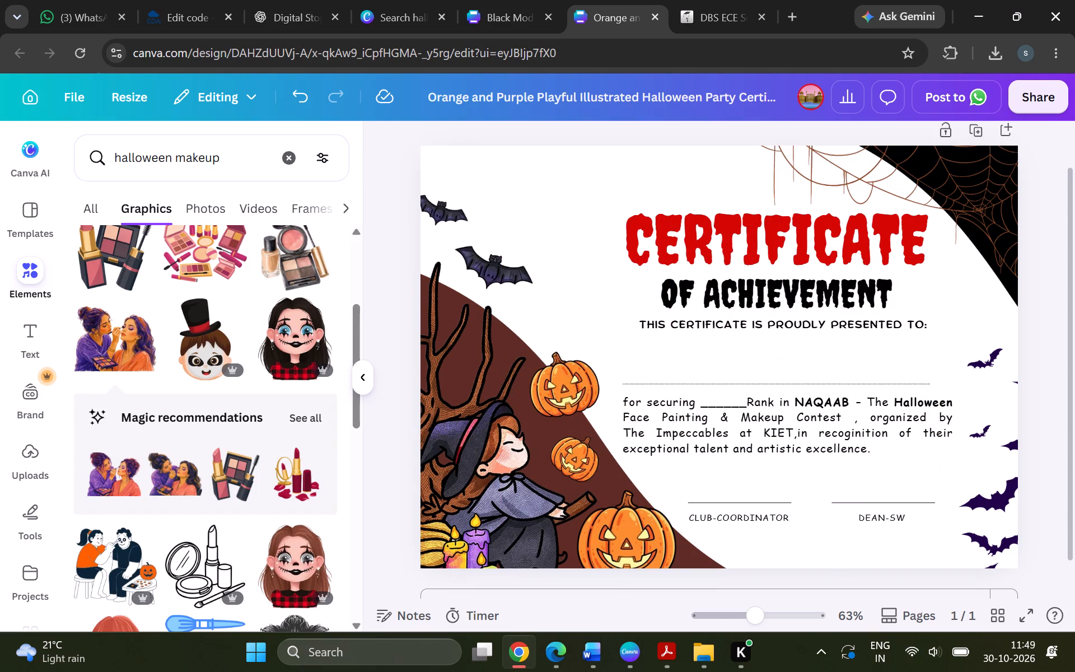
Look through the remaining makeup graphics and change the elements search to "halloween face paint".
{"action": "scroll", "coordinate": [235, 446], "scroll_direction": "down", "scroll_amount": 3}
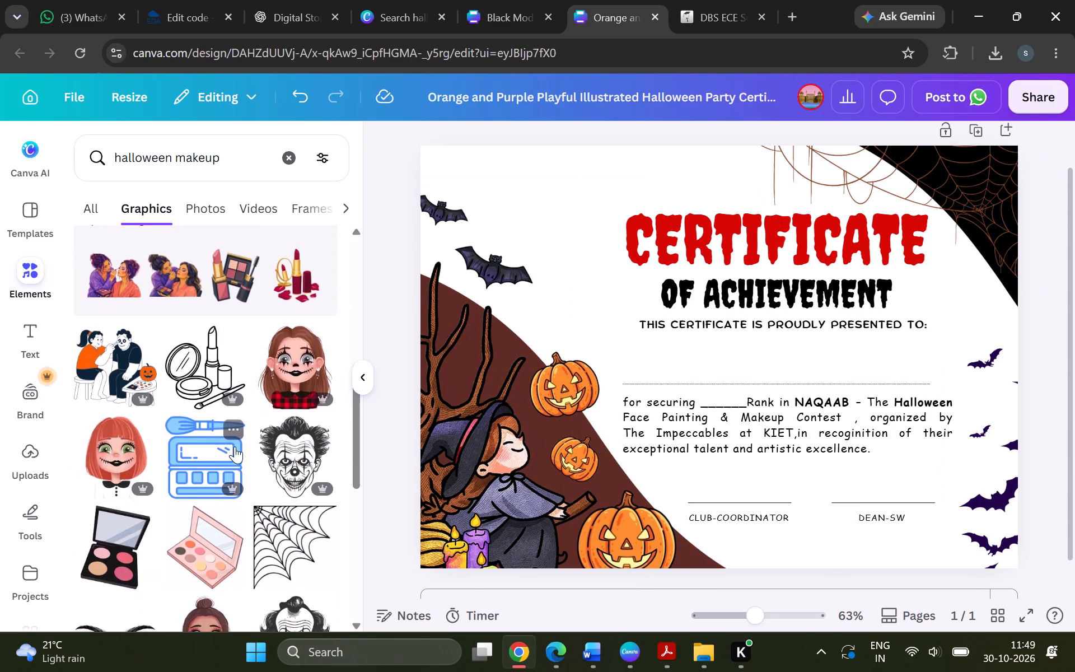
{"action": "scroll", "coordinate": [235, 446], "scroll_direction": "down", "scroll_amount": 4}
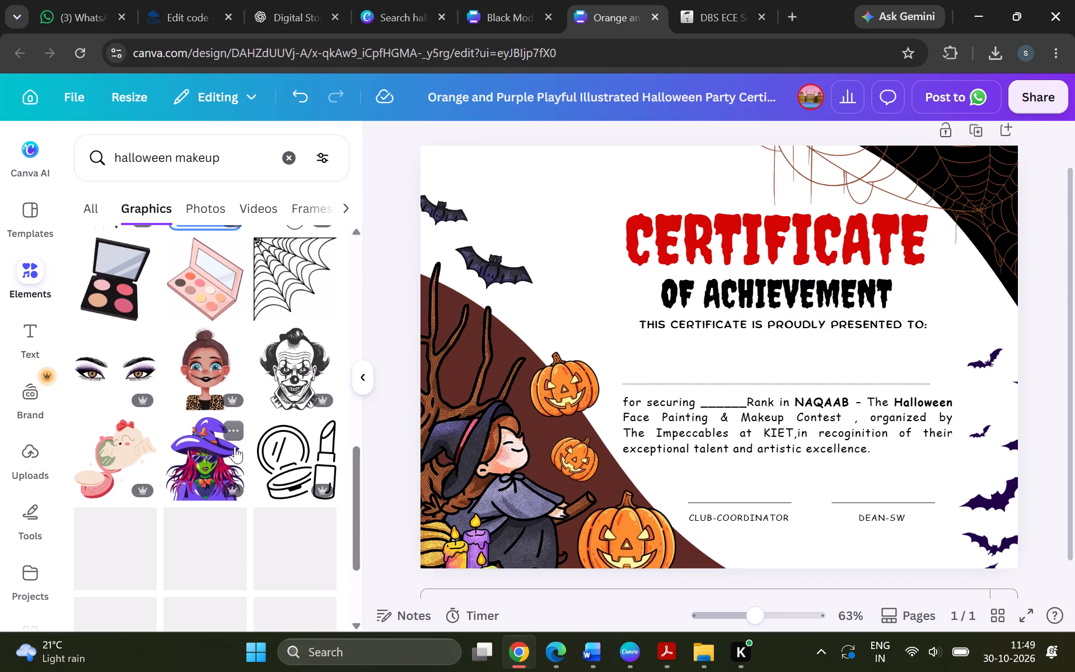
{"action": "scroll", "coordinate": [235, 446], "scroll_direction": "down", "scroll_amount": 1}
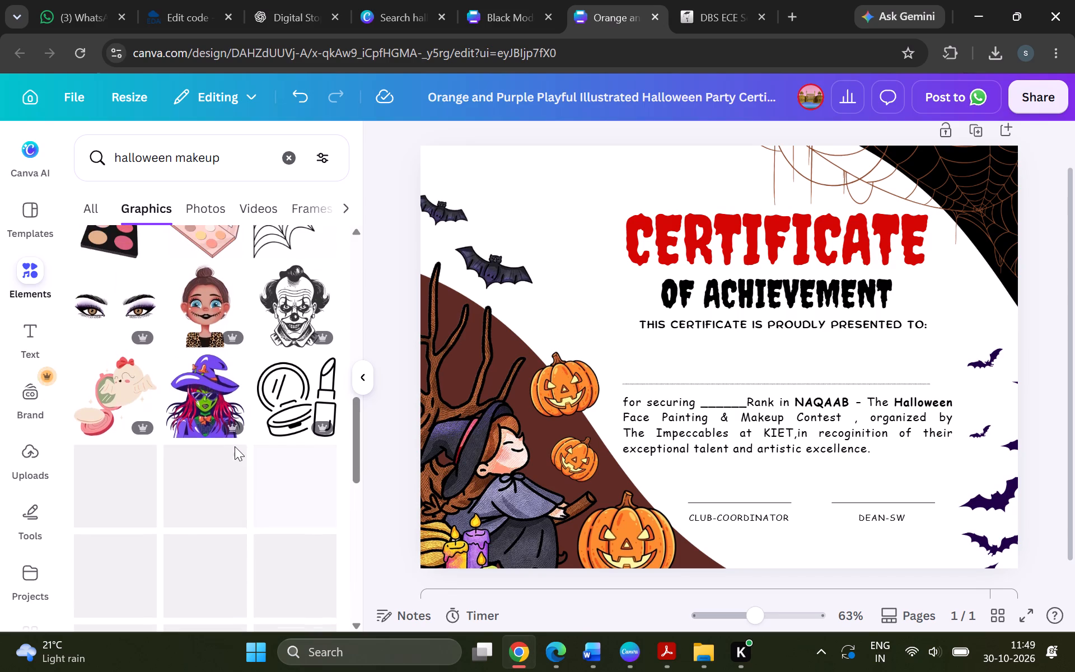
{"action": "left_click", "coordinate": [230, 160]}
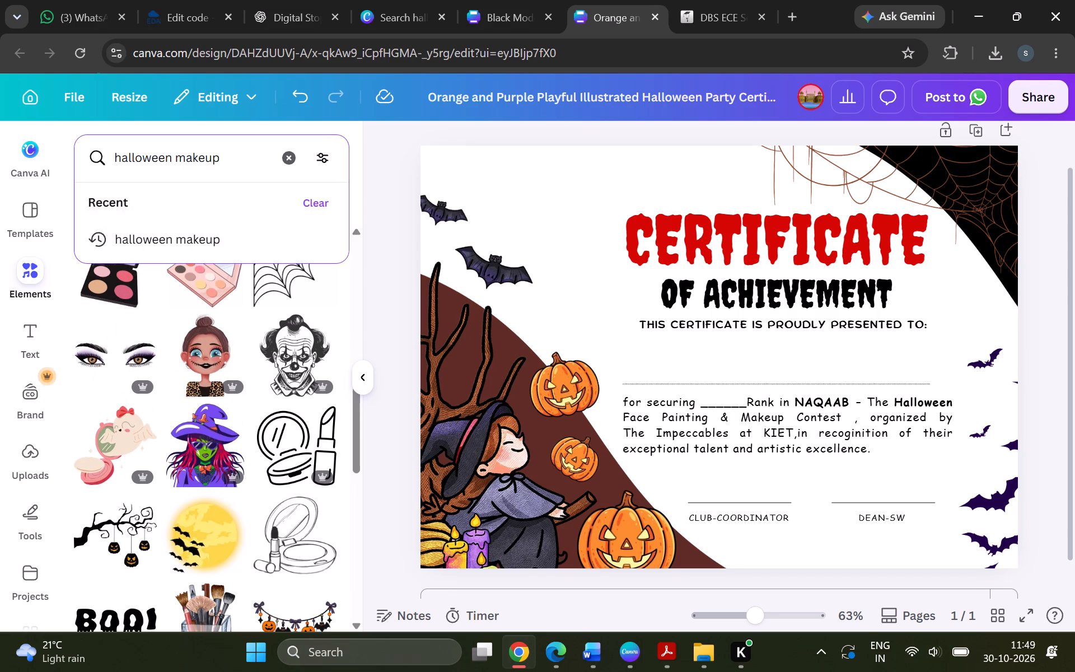
{"action": "key", "text": "BackSpace"}
{"action": "key", "text": "BackSpace"}
{"action": "key", "text": "BackSpace"}
{"action": "key", "text": "BackSpace"}
{"action": "key", "text": "BackSpace"}
{"action": "key", "text": "BackSpace"}
{"action": "key", "text": "BackSpace"}
{"action": "key", "text": "space"}
{"action": "type", "text": "face paint"}
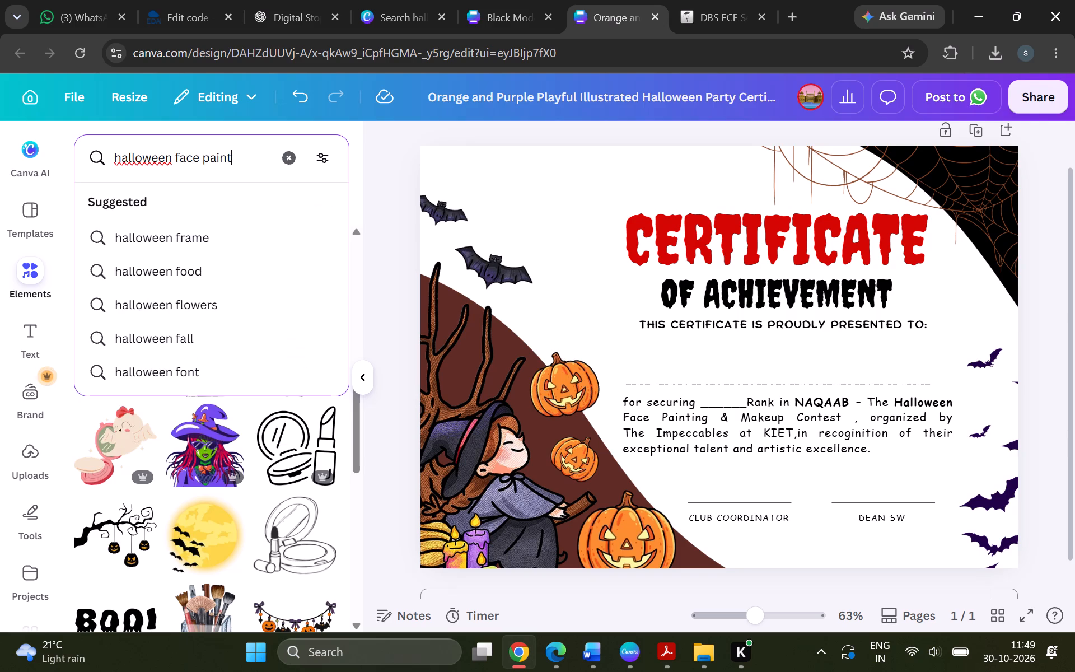
{"action": "key", "text": "Return"}
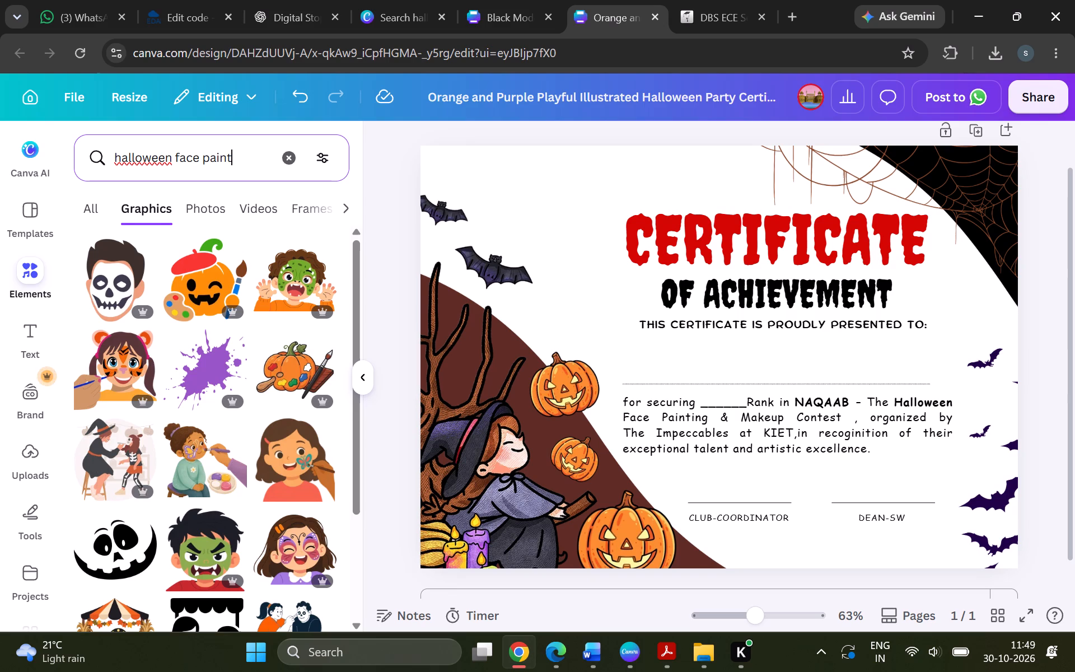
Browse the face paint graphics and add the pumpkin paint palette with brush to the certificate.
{"action": "scroll", "coordinate": [174, 408], "scroll_direction": "down", "scroll_amount": 1}
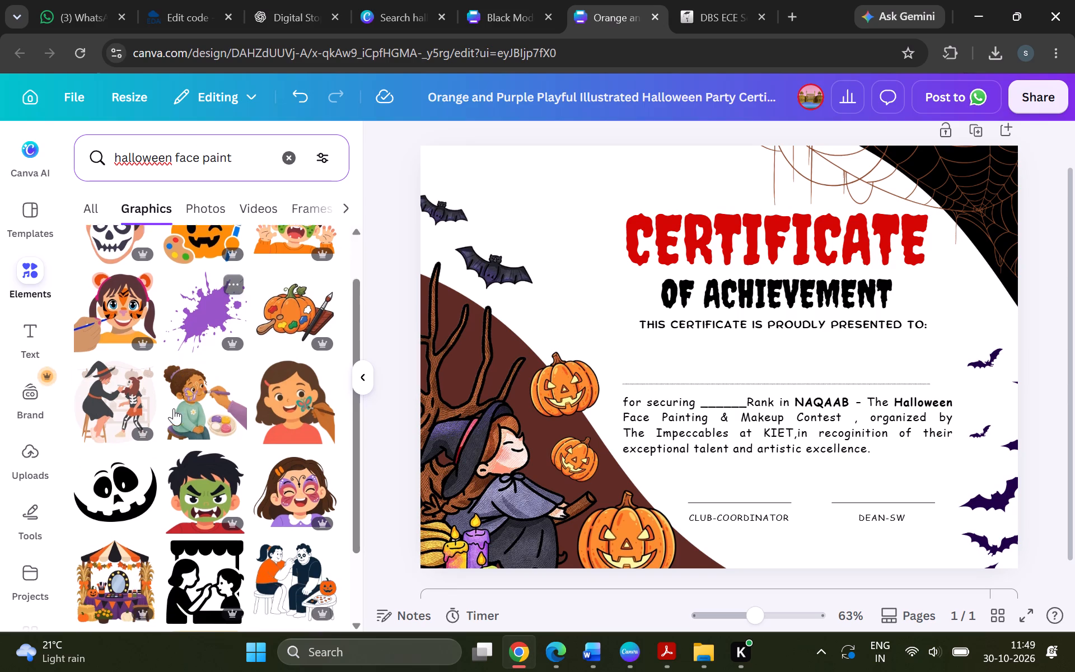
{"action": "scroll", "coordinate": [174, 408], "scroll_direction": "down", "scroll_amount": 2}
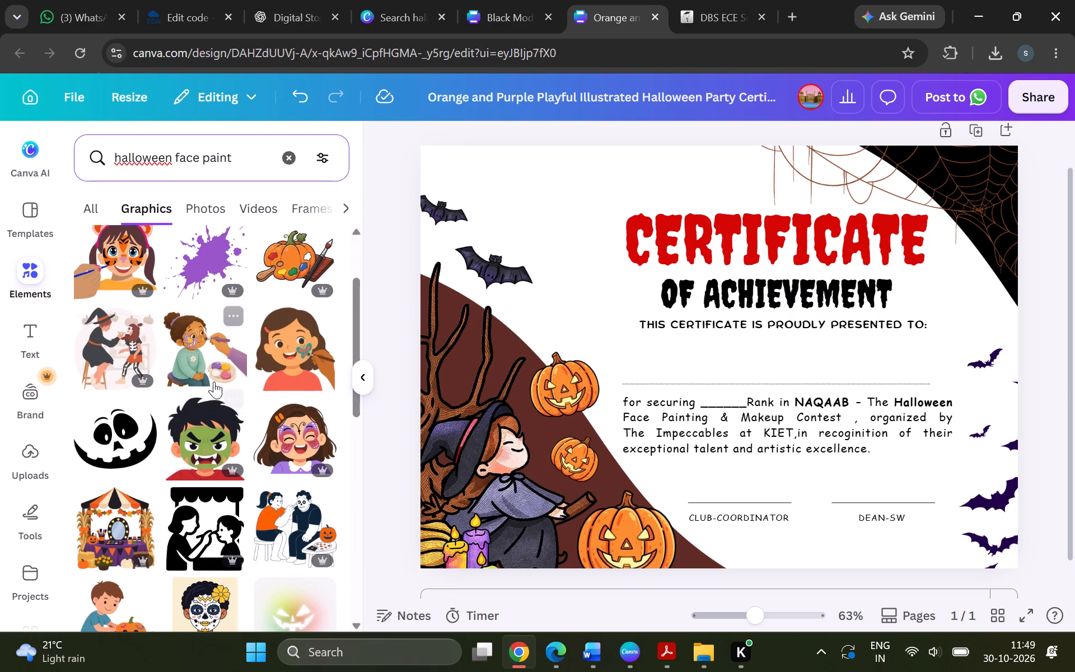
{"action": "scroll", "coordinate": [276, 410], "scroll_direction": "down", "scroll_amount": 1}
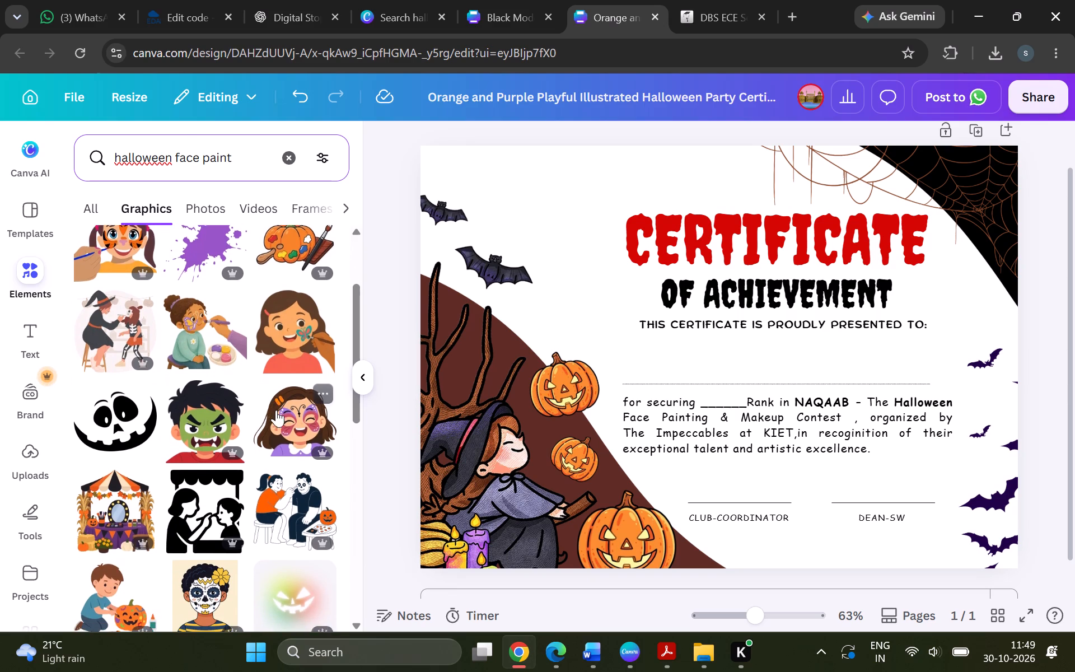
{"action": "scroll", "coordinate": [276, 410], "scroll_direction": "down", "scroll_amount": 1}
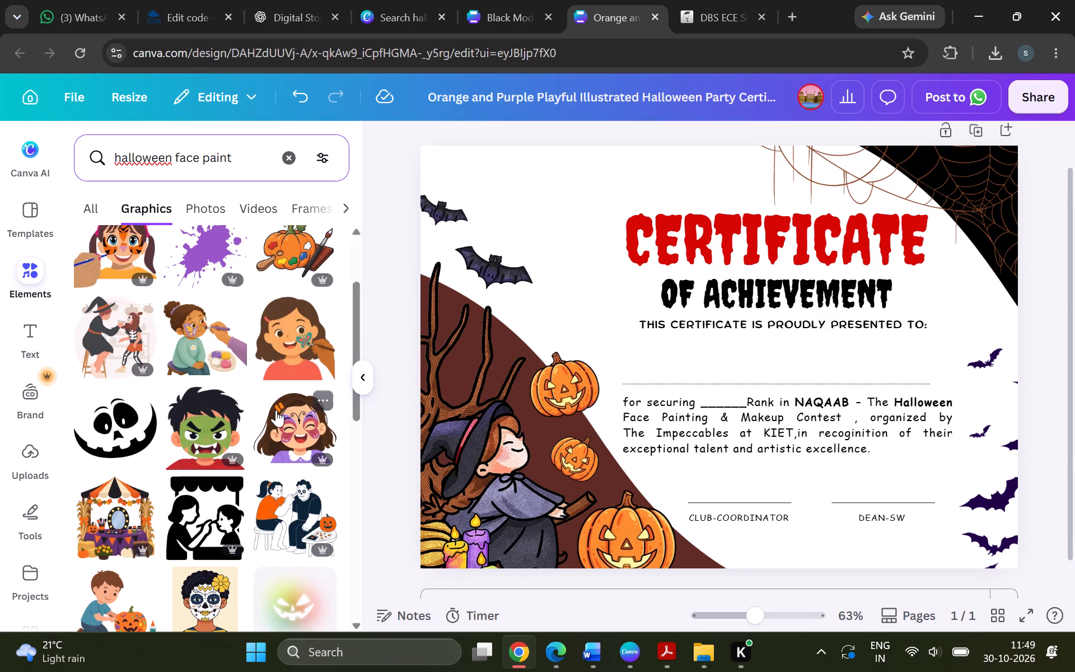
{"action": "scroll", "coordinate": [276, 410], "scroll_direction": "up", "scroll_amount": 3}
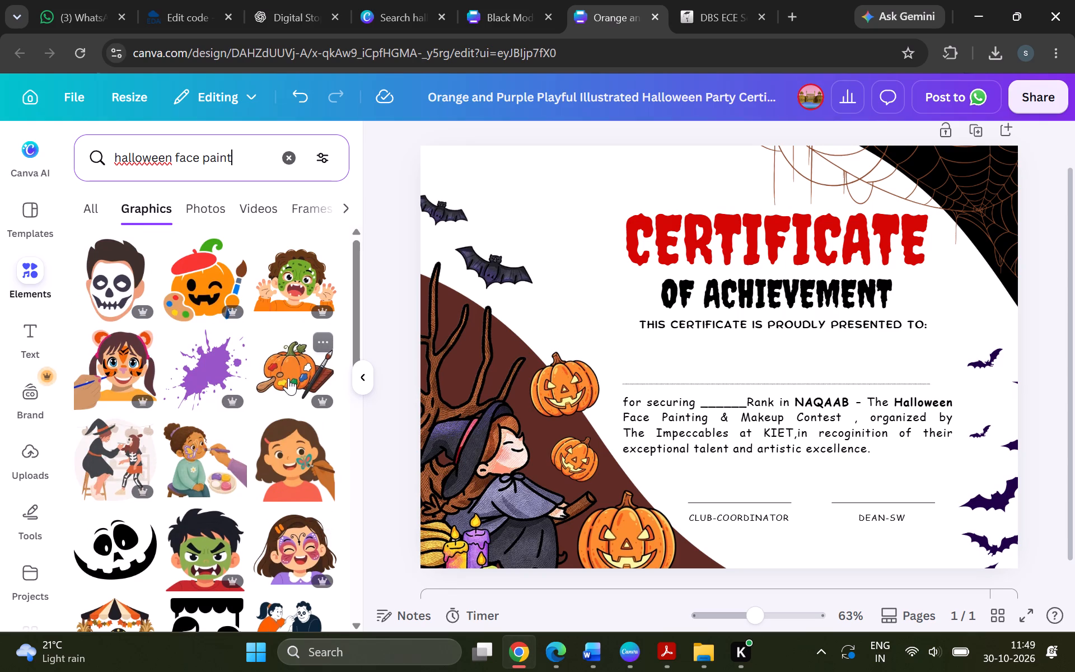
{"action": "left_click", "coordinate": [288, 378]}
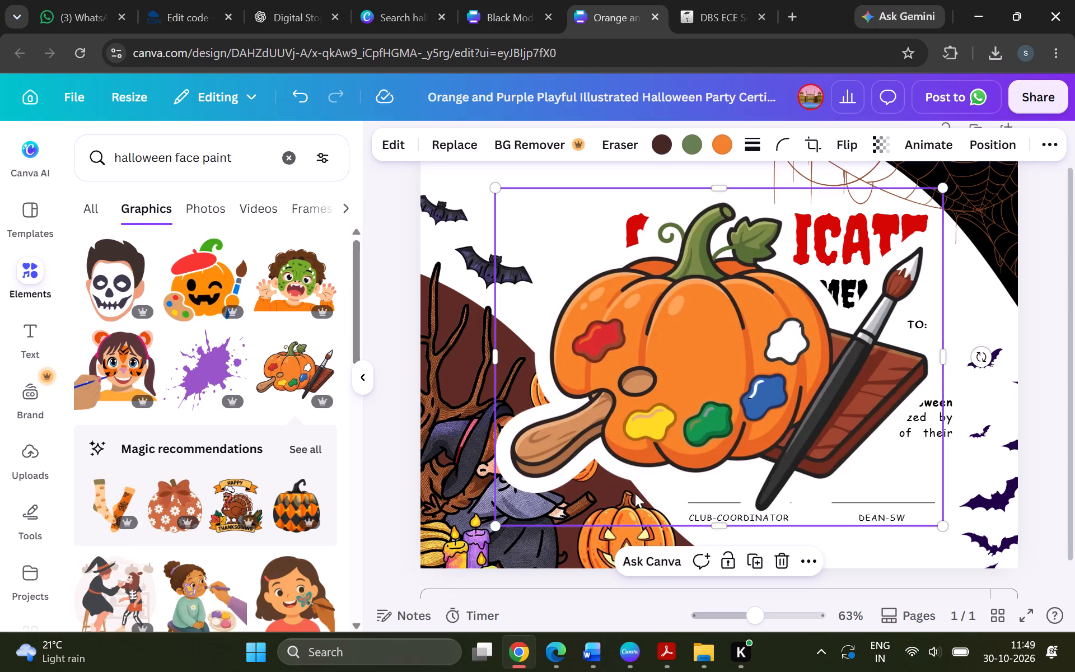
Delete the large jack-o'-lantern at the bottom of the certificate beside the witch.
{"action": "left_click", "coordinate": [610, 544]}
{"action": "key", "text": "BackSpace"}
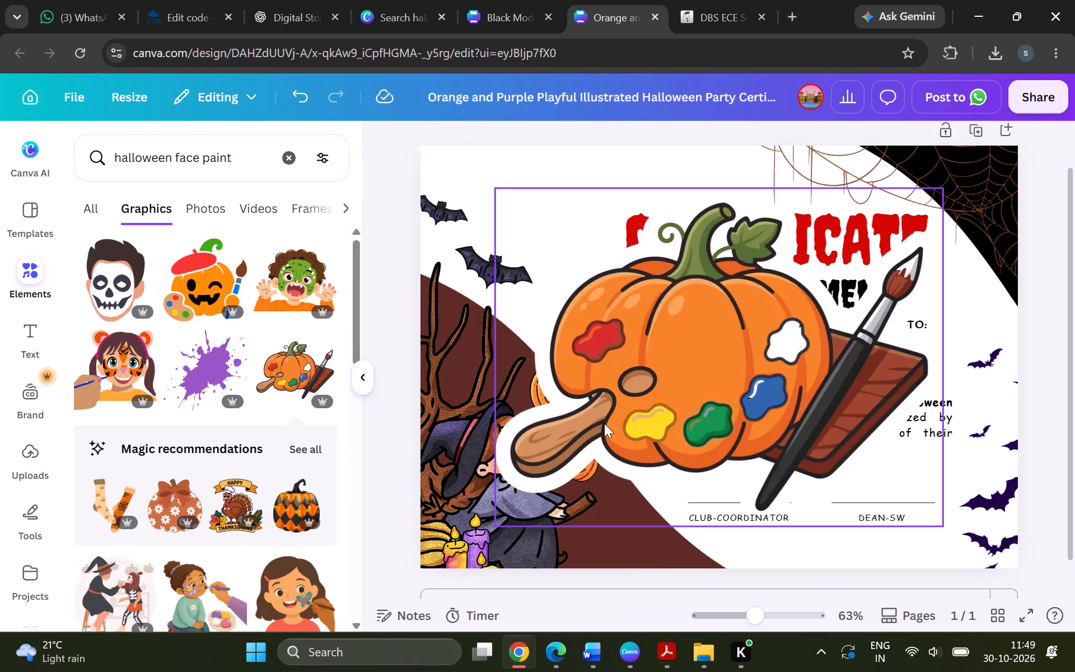
Shrink the pumpkin palette graphic and place it beside the witch at the certificate's bottom edge, clear of the club-coordinator signature line.
{"action": "left_click", "coordinate": [632, 405]}
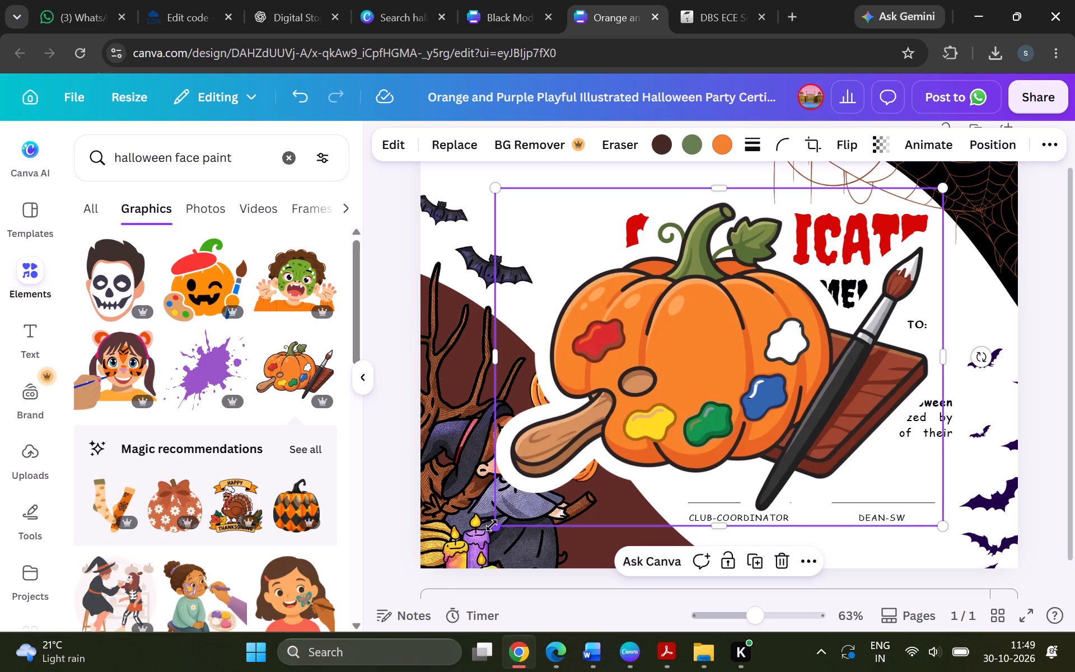
{"action": "left_click_drag", "start_coordinate": [492, 525], "coordinate": [747, 92]}
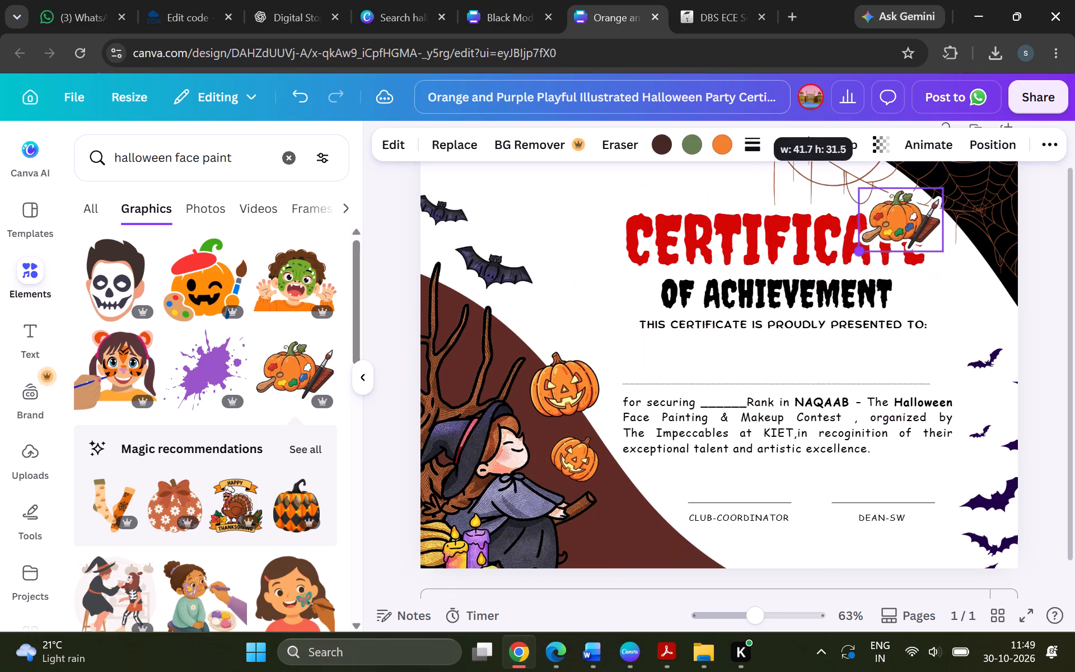
{"action": "left_click_drag", "start_coordinate": [747, 92], "coordinate": [683, 180]}
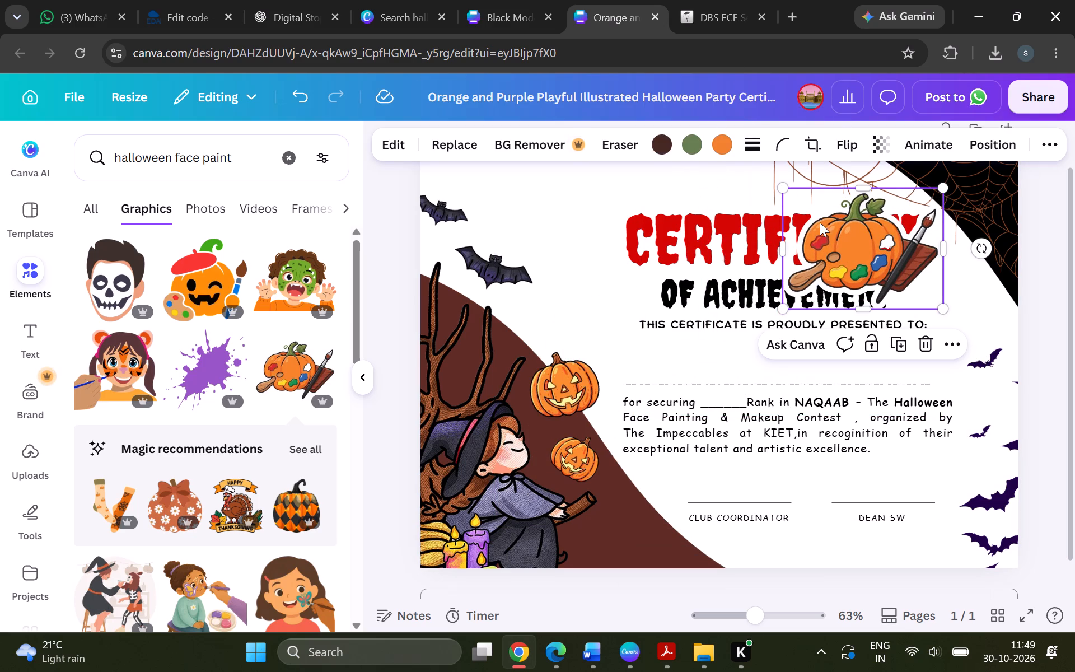
{"action": "left_click_drag", "start_coordinate": [835, 241], "coordinate": [613, 511]}
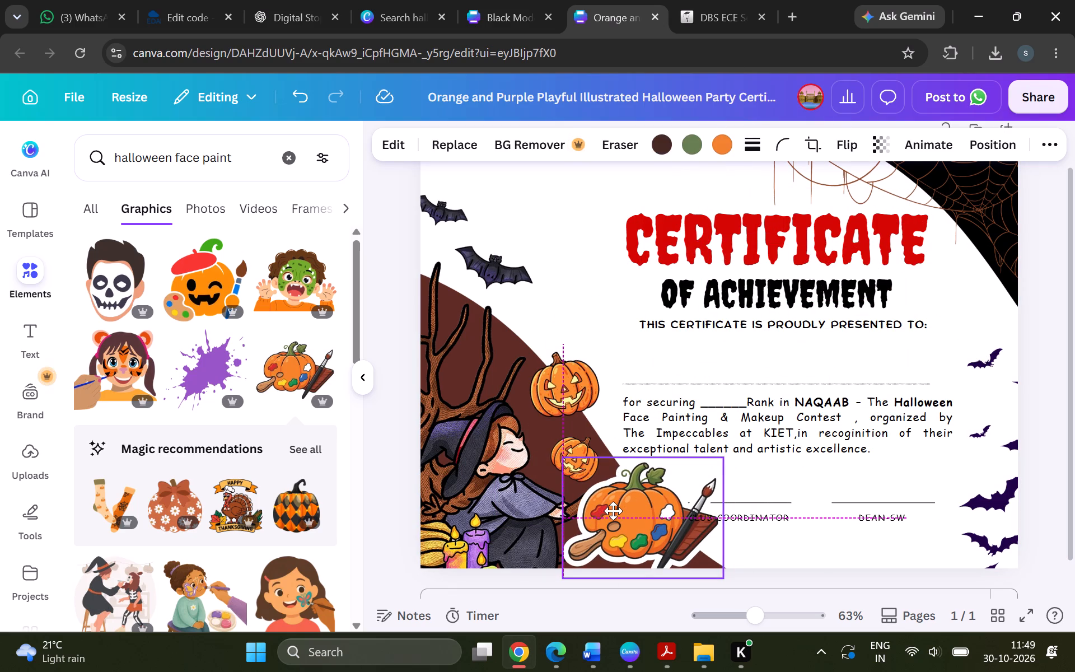
{"action": "left_click_drag", "start_coordinate": [613, 511], "coordinate": [611, 511]}
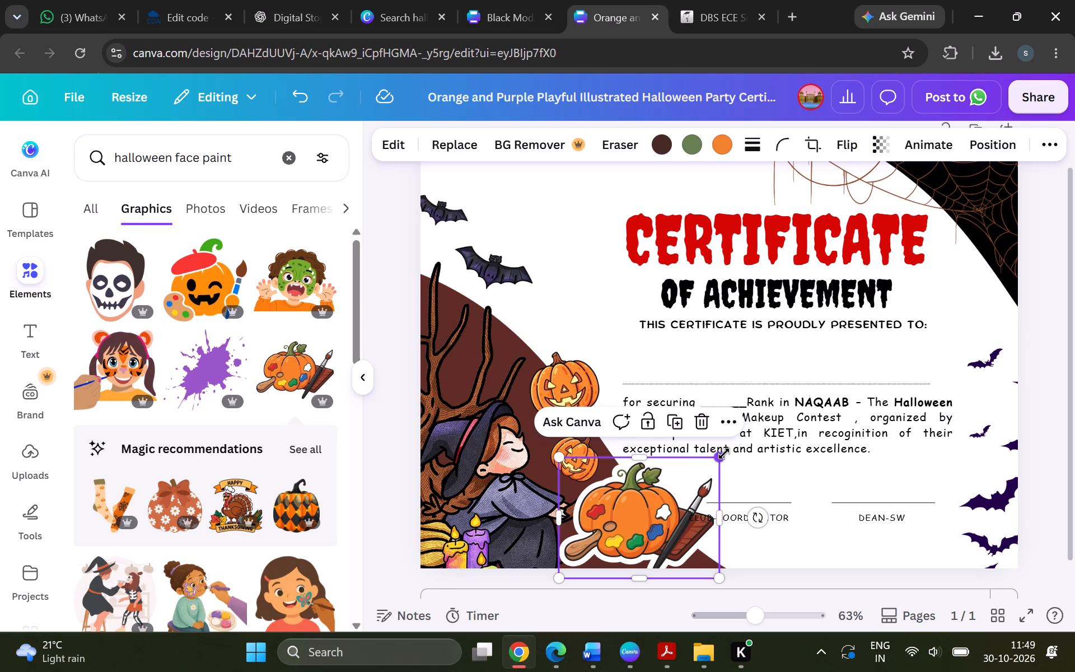
{"action": "left_click_drag", "start_coordinate": [724, 454], "coordinate": [683, 486]}
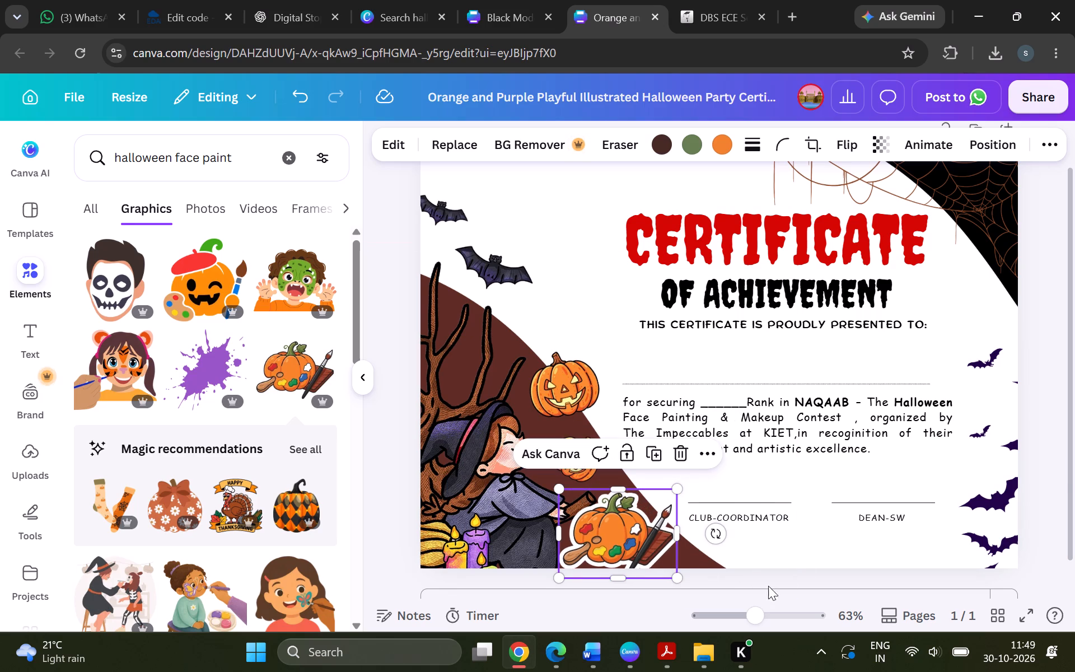
{"action": "left_click", "coordinate": [1043, 263]}
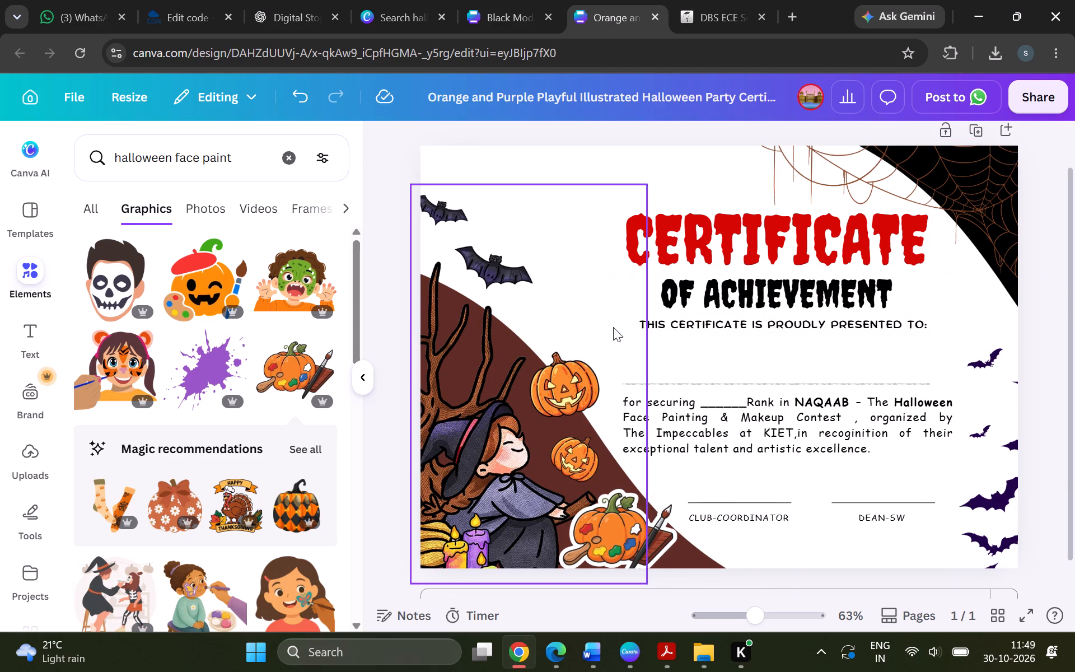
Browse the face paint graphics, add the red dripping blood graphic, and place it in the certificate's top-left corner over the bats.
{"action": "scroll", "coordinate": [163, 530], "scroll_direction": "down", "scroll_amount": 3}
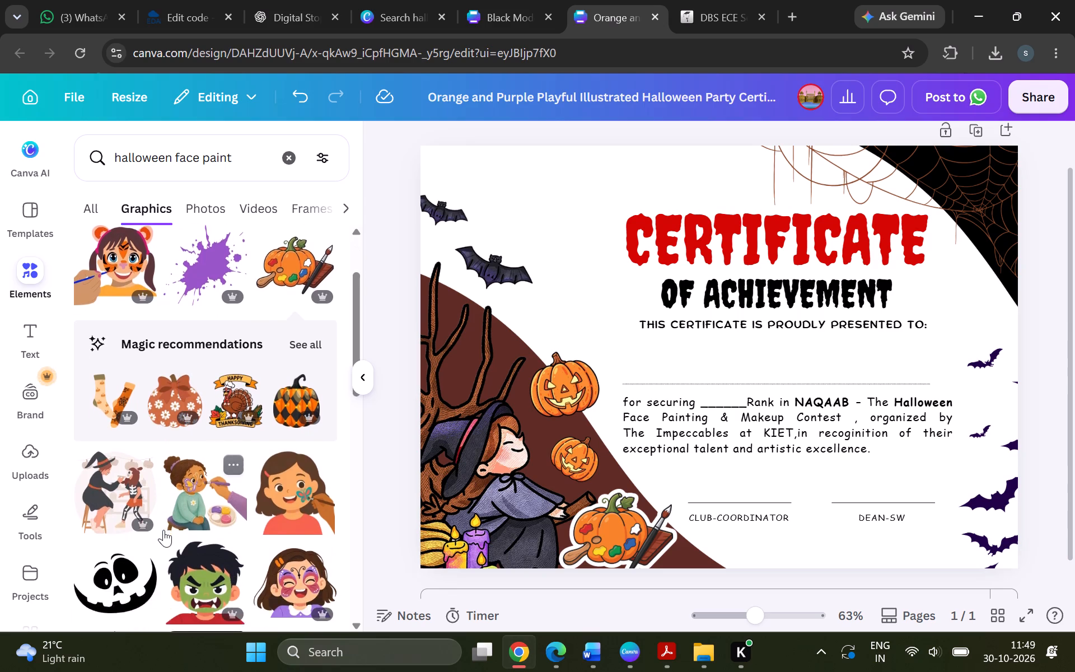
{"action": "scroll", "coordinate": [163, 530], "scroll_direction": "down", "scroll_amount": 3}
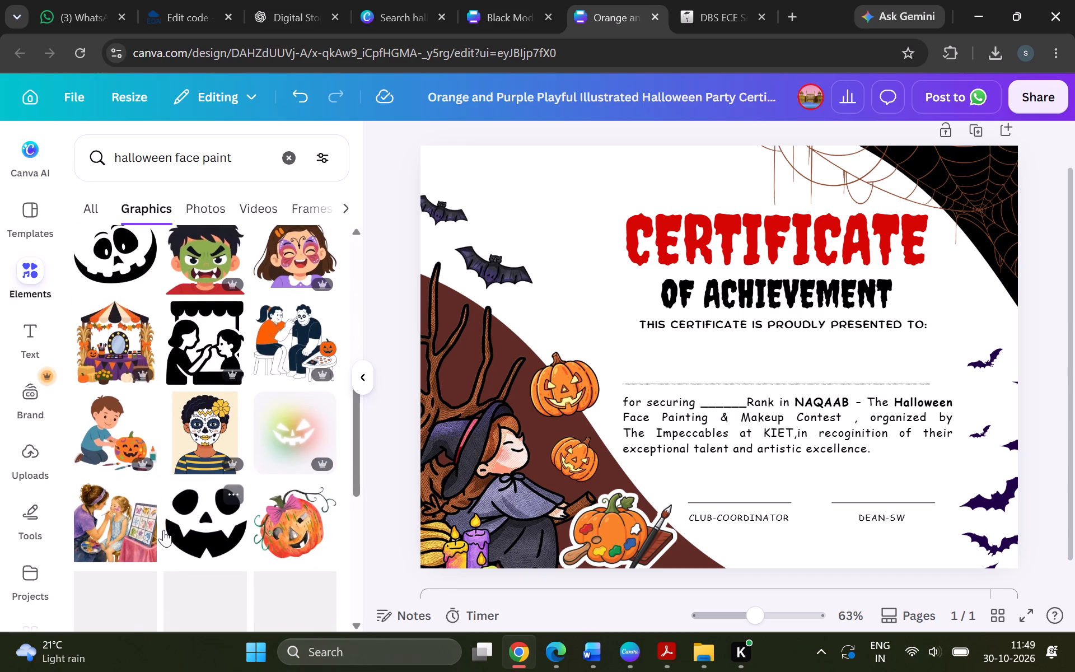
{"action": "scroll", "coordinate": [163, 530], "scroll_direction": "down", "scroll_amount": 1}
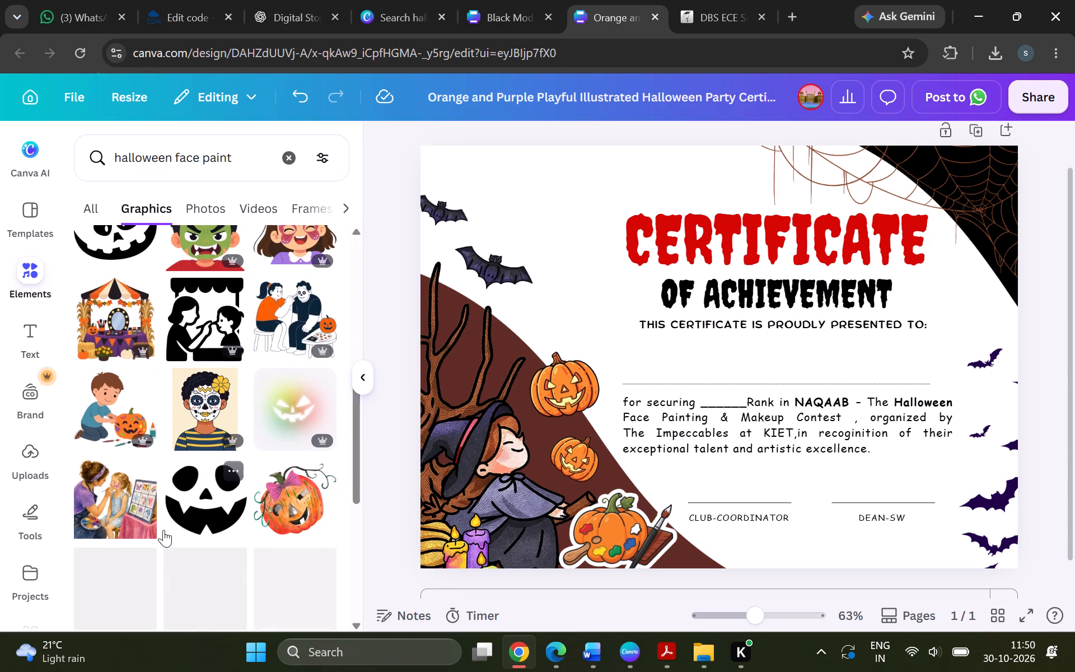
{"action": "scroll", "coordinate": [163, 530], "scroll_direction": "down", "scroll_amount": 1}
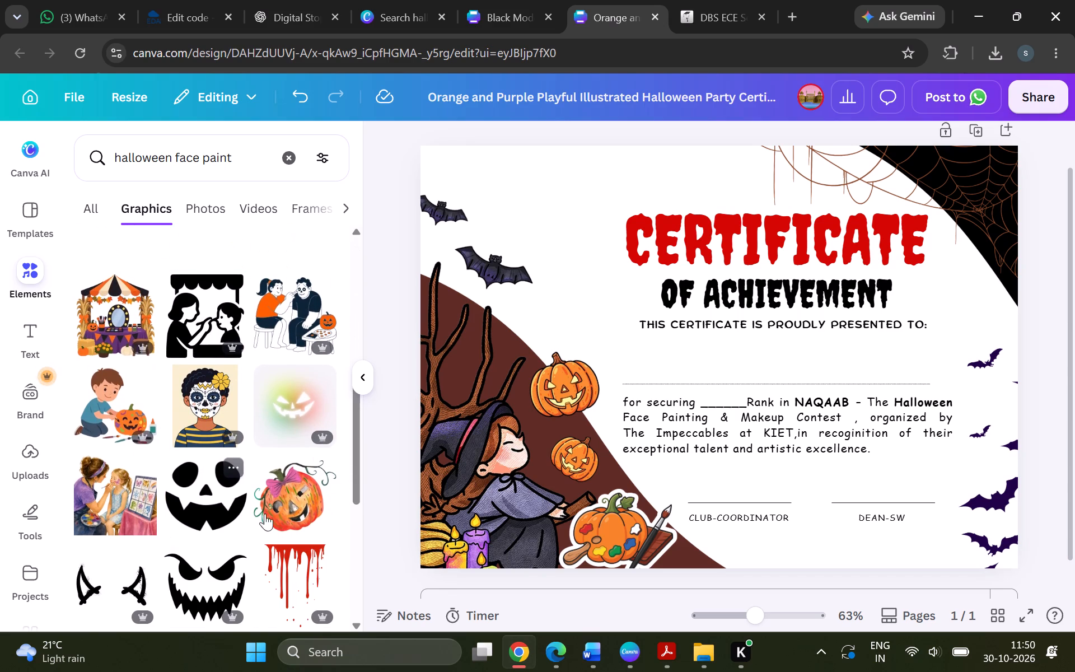
{"action": "scroll", "coordinate": [244, 549], "scroll_direction": "down", "scroll_amount": 1}
{"action": "left_click", "coordinate": [310, 513]}
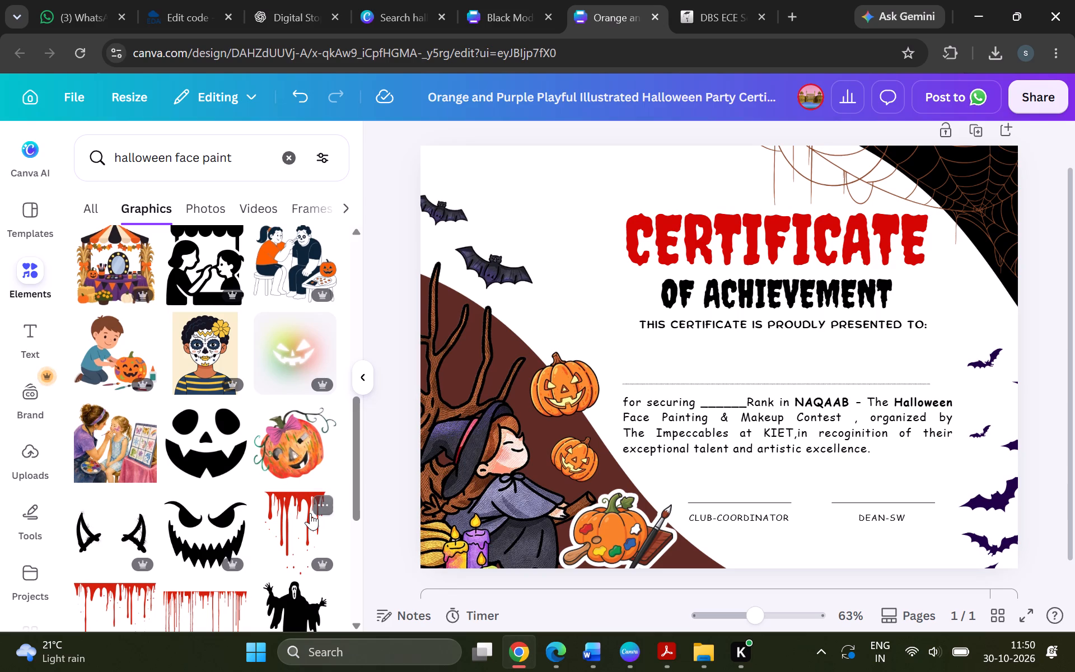
{"action": "left_click_drag", "start_coordinate": [742, 357], "coordinate": [518, 229]}
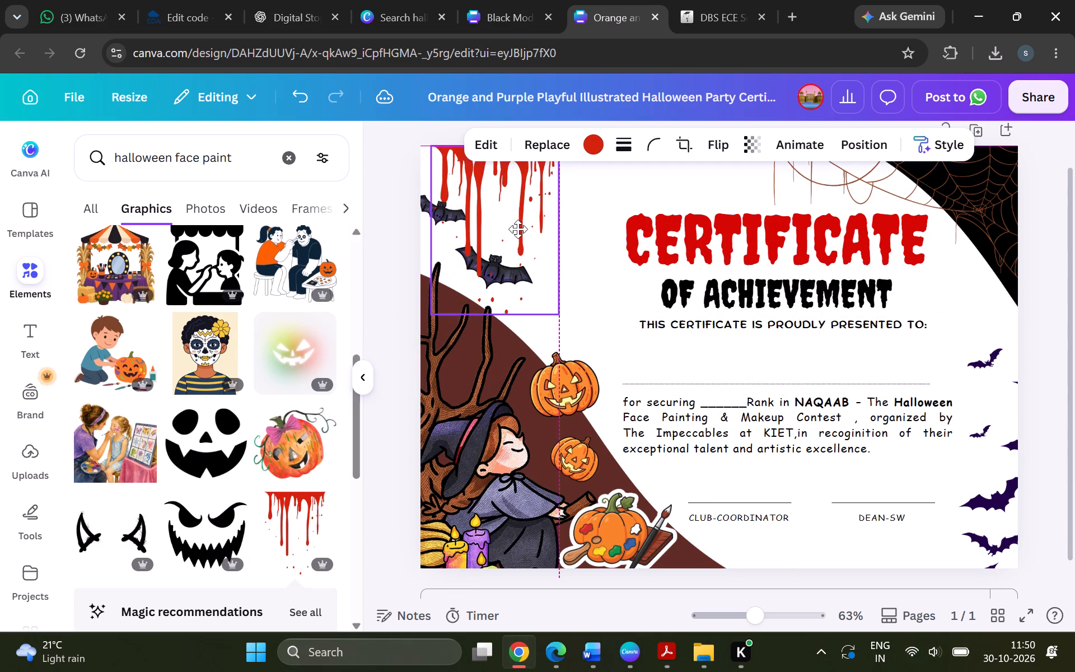
{"action": "left_click_drag", "start_coordinate": [518, 229], "coordinate": [499, 227]}
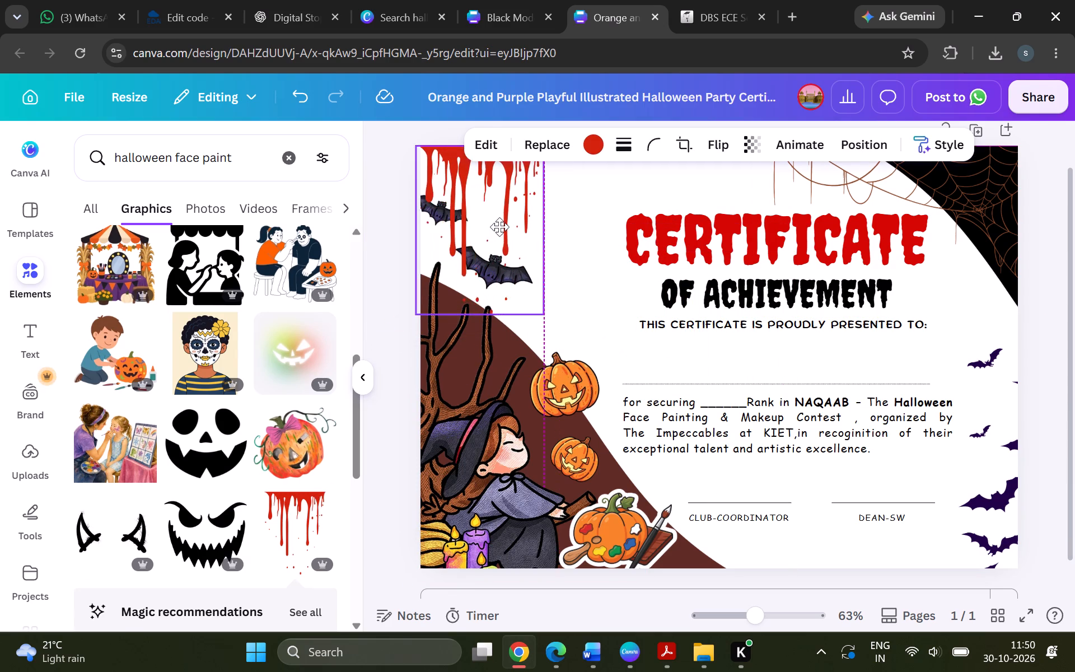
{"action": "left_click_drag", "start_coordinate": [499, 227], "coordinate": [494, 227]}
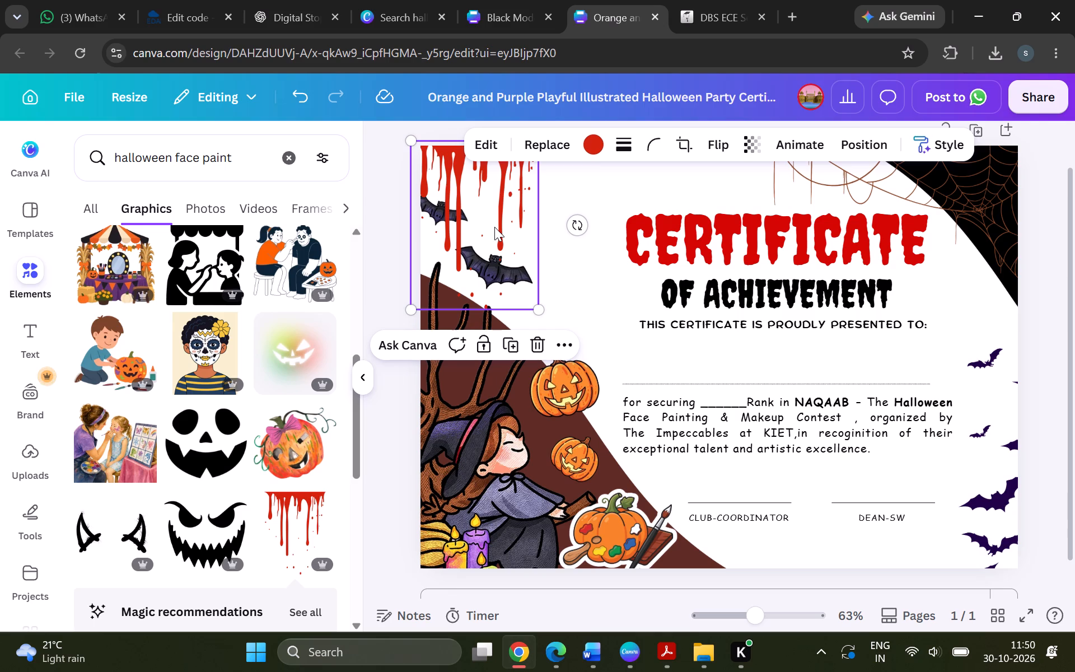
Reorder the layers so the blood drip sits behind the witch-and-bats artwork, directly above the brown curved shape.
{"action": "left_click", "coordinate": [845, 142]}
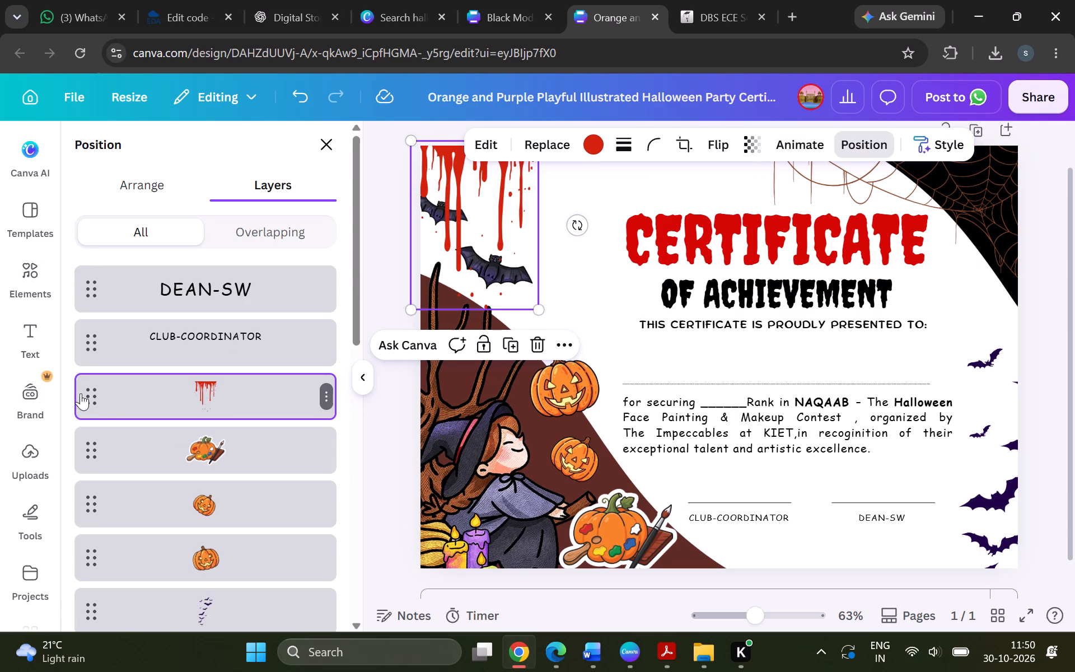
{"action": "left_click_drag", "start_coordinate": [83, 393], "coordinate": [109, 671]}
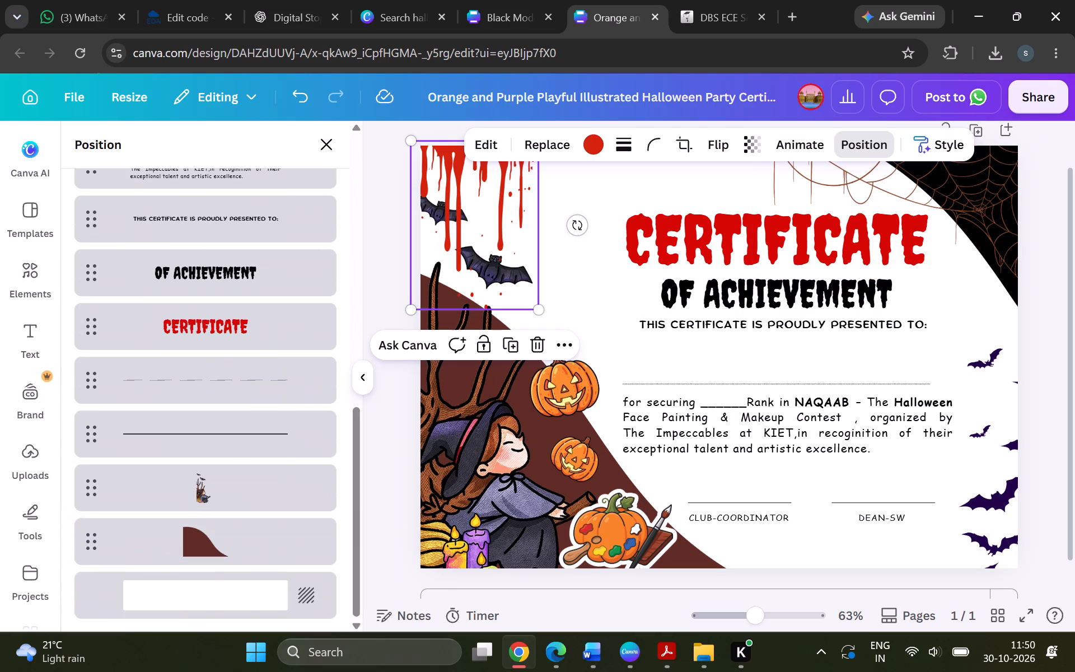
{"action": "left_click_drag", "start_coordinate": [109, 671], "coordinate": [88, 496]}
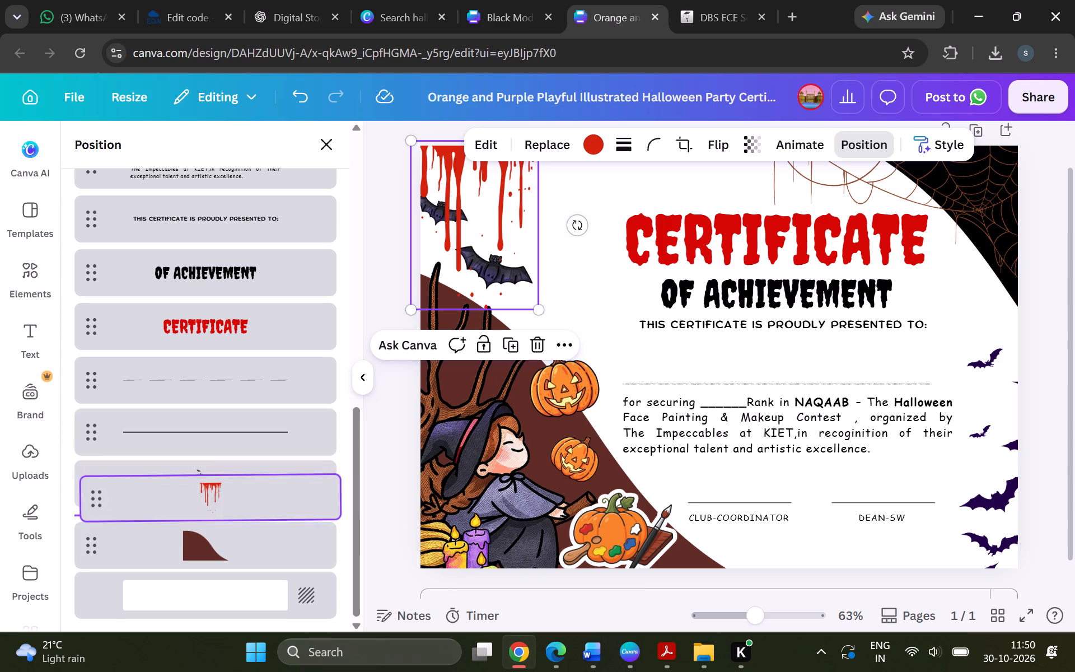
{"action": "left_click_drag", "start_coordinate": [88, 496], "coordinate": [87, 497]}
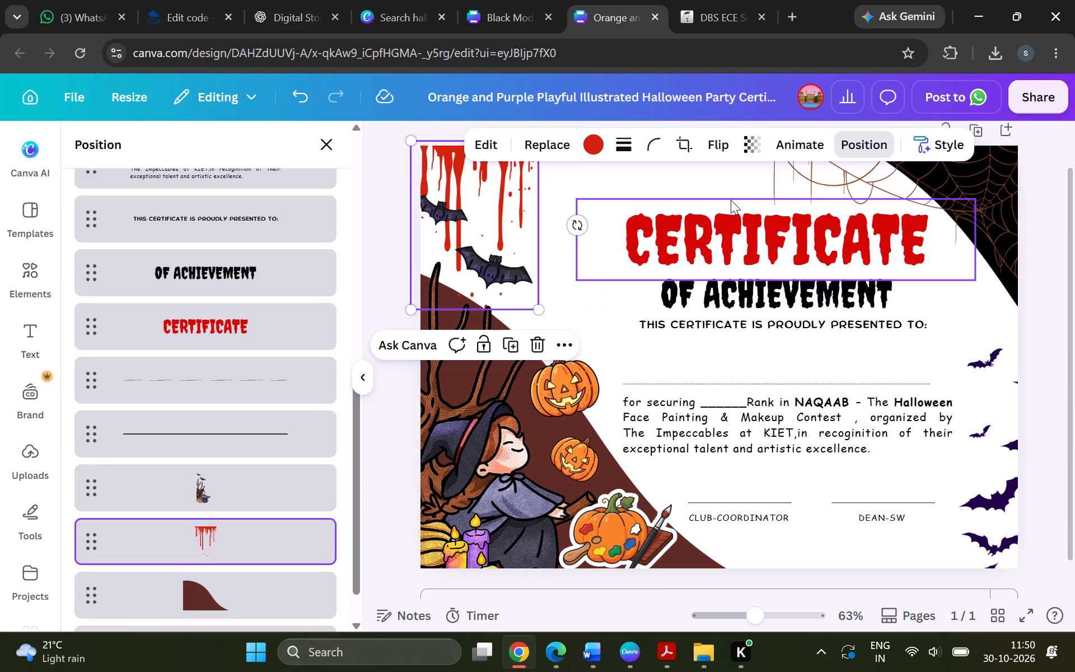
Set the blood drip graphic's transparency to 68 and deselect it.
{"action": "left_click", "coordinate": [752, 150]}
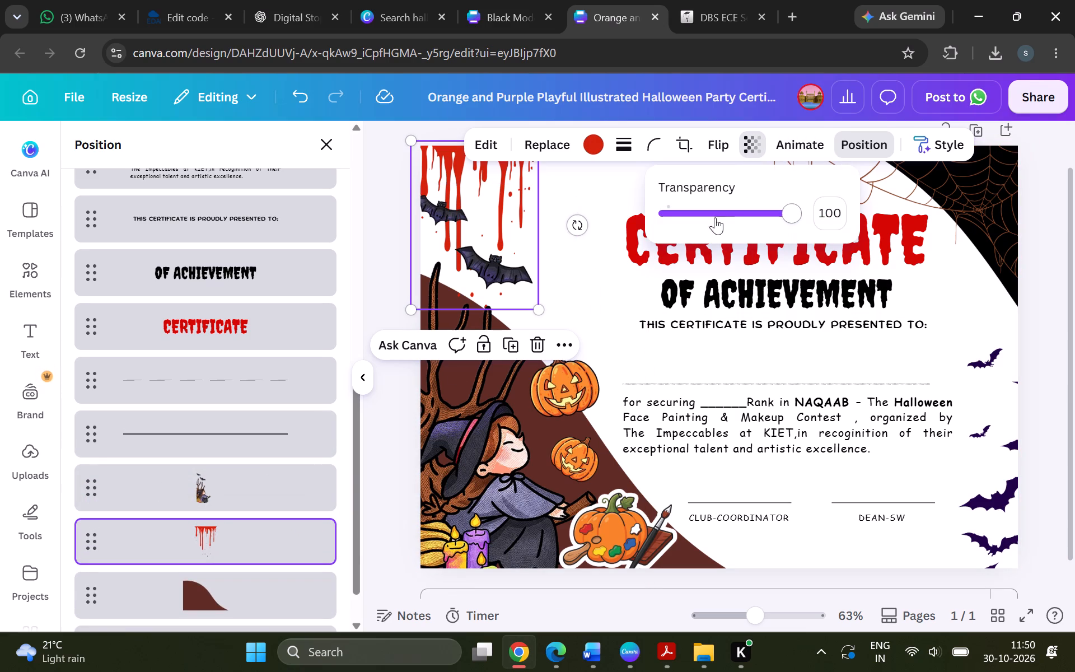
{"action": "left_click", "coordinate": [752, 214]}
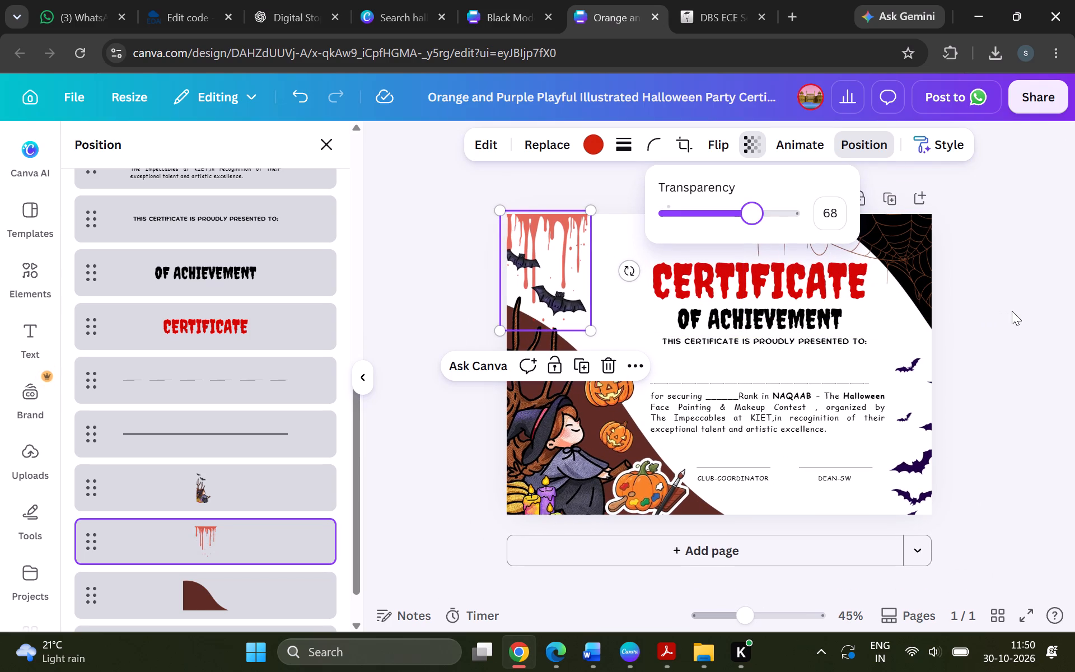
{"action": "left_click", "coordinate": [1012, 311]}
{"action": "left_click", "coordinate": [1012, 311]}
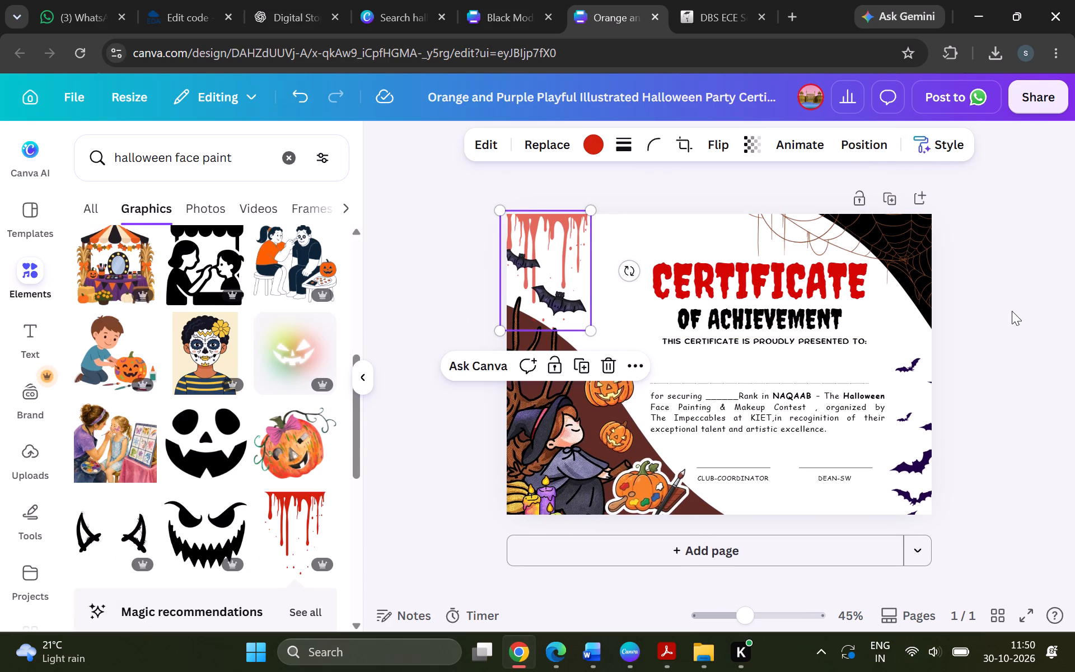
{"action": "left_click", "coordinate": [1012, 311]}
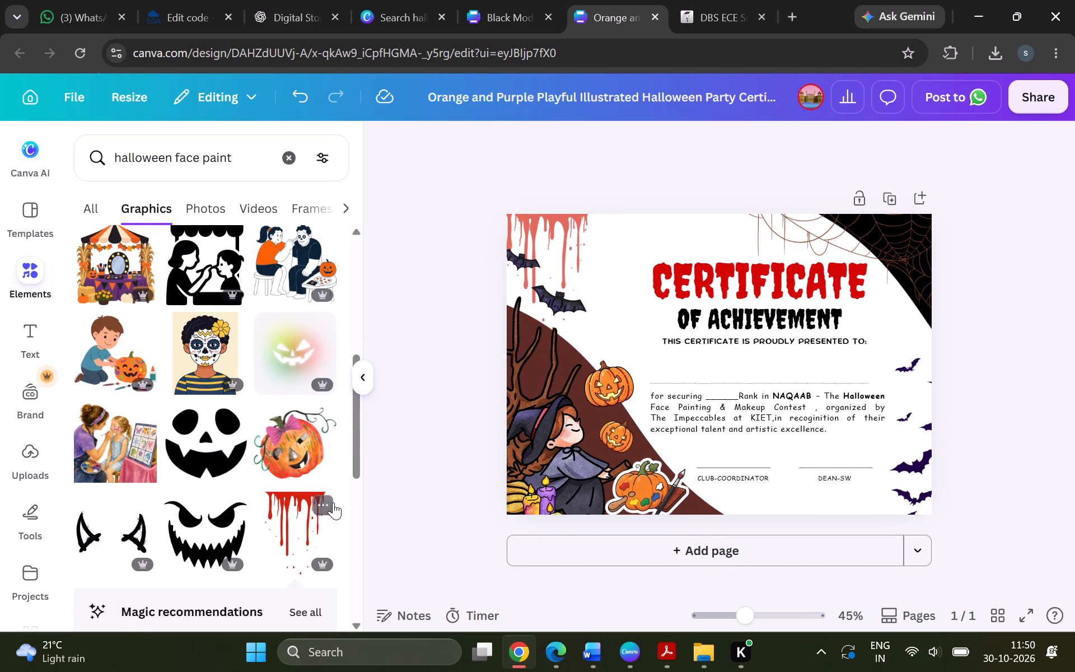
Look further through the graphics and add the bloody handprint recommended with the blood drip to the certificate.
{"action": "scroll", "coordinate": [278, 482], "scroll_direction": "down", "scroll_amount": 2}
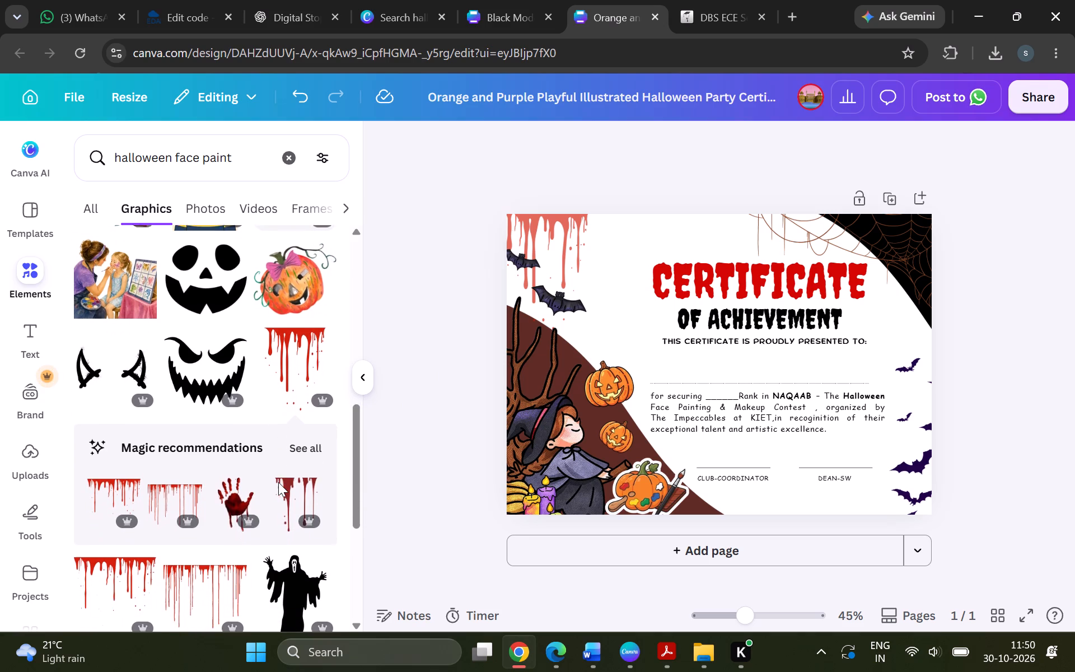
{"action": "scroll", "coordinate": [278, 482], "scroll_direction": "down", "scroll_amount": 2}
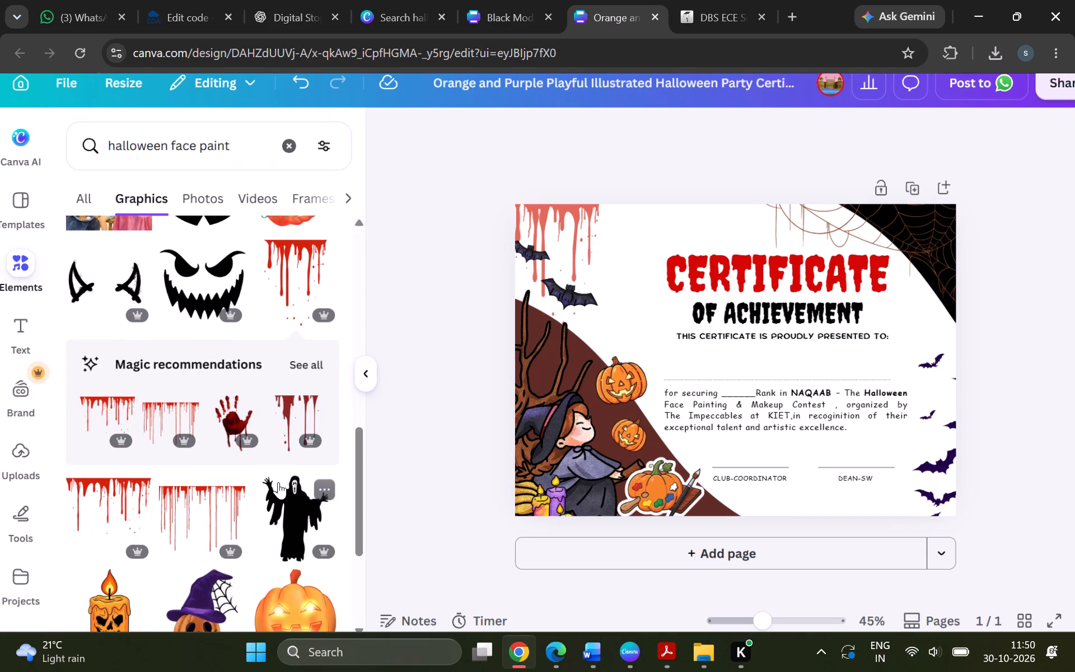
{"action": "scroll", "coordinate": [278, 482], "scroll_direction": "down", "scroll_amount": 1}
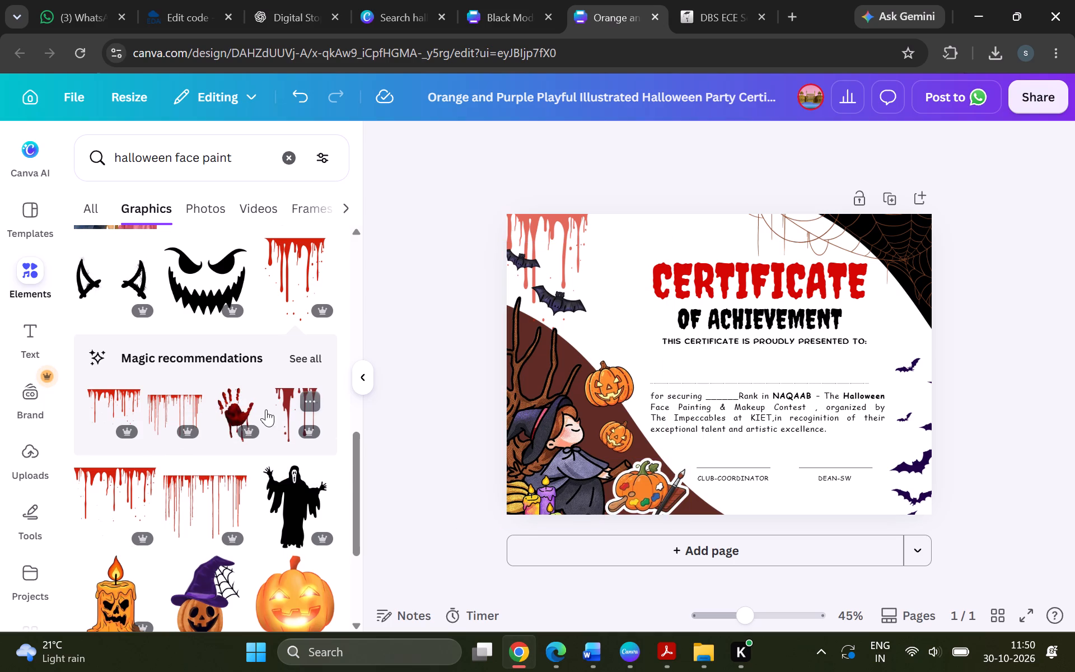
{"action": "left_click", "coordinate": [238, 405]}
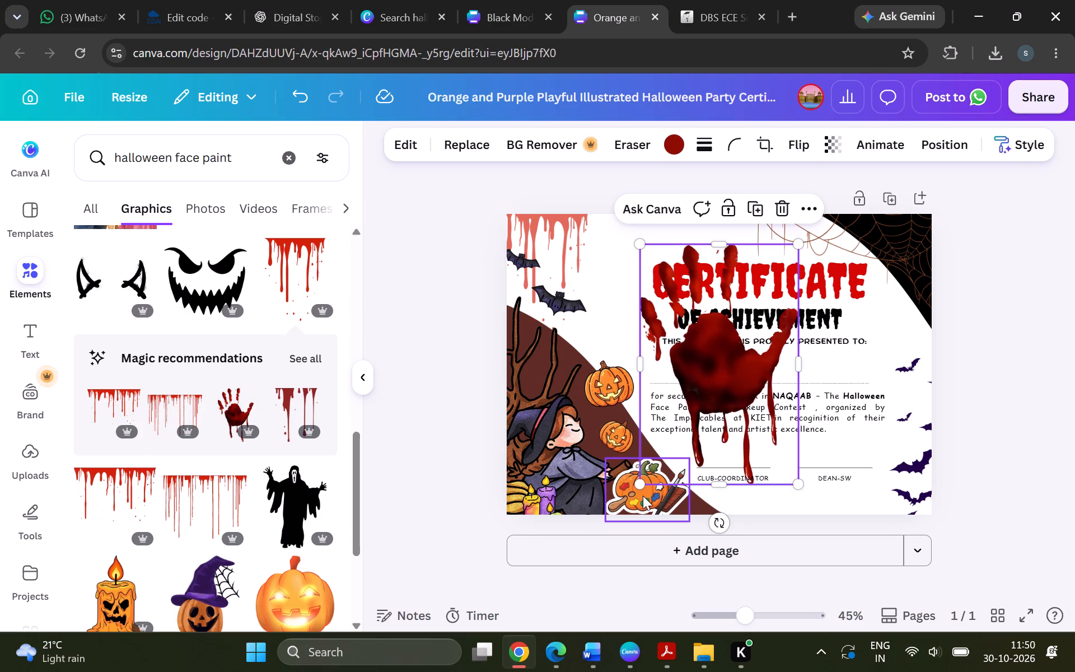
Shrink the bloody handprint and place it over the purple bats in the certificate's bottom-right corner, clear of the DEAN-SW signature line.
{"action": "left_click_drag", "start_coordinate": [637, 483], "coordinate": [719, 351]}
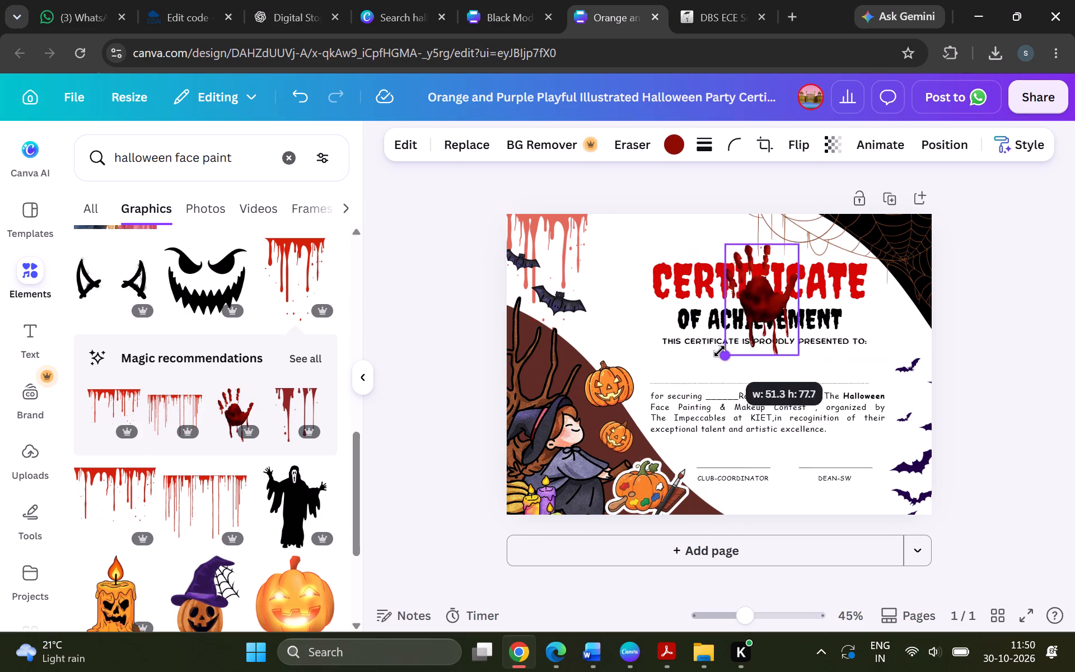
{"action": "left_click_drag", "start_coordinate": [772, 286], "coordinate": [877, 451]}
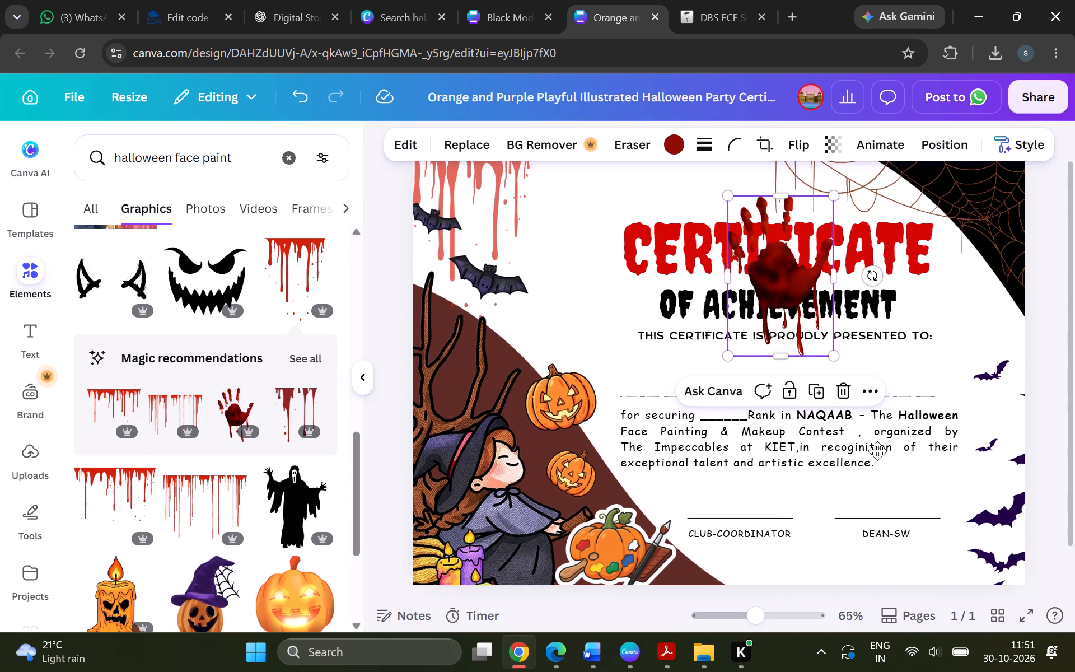
{"action": "left_click_drag", "start_coordinate": [877, 451], "coordinate": [999, 549]}
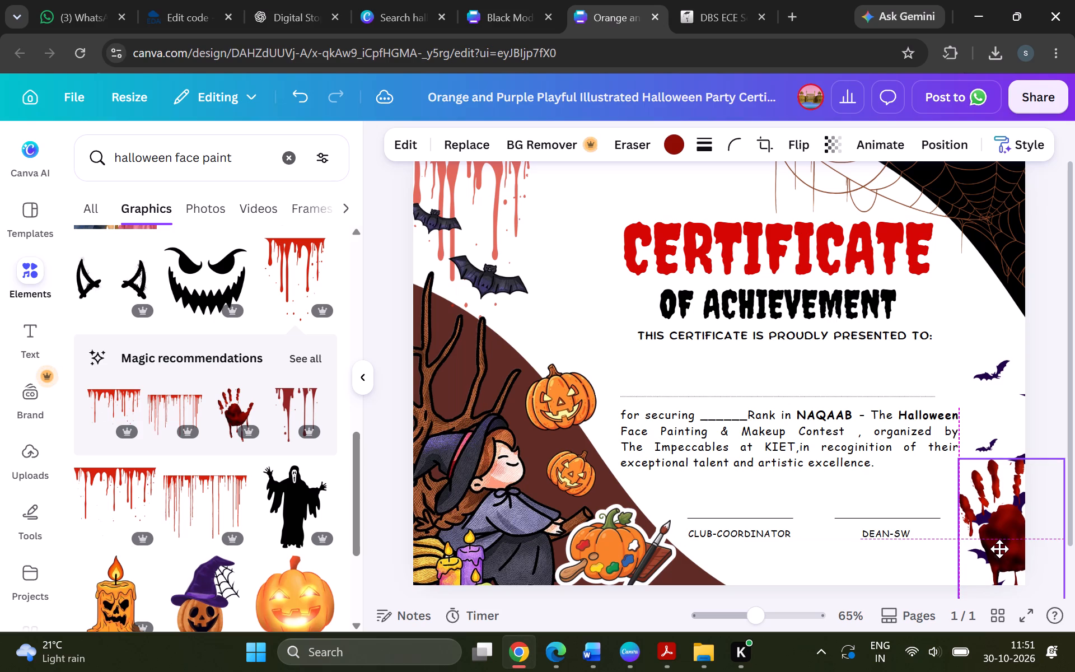
{"action": "left_click_drag", "start_coordinate": [999, 549], "coordinate": [957, 486]}
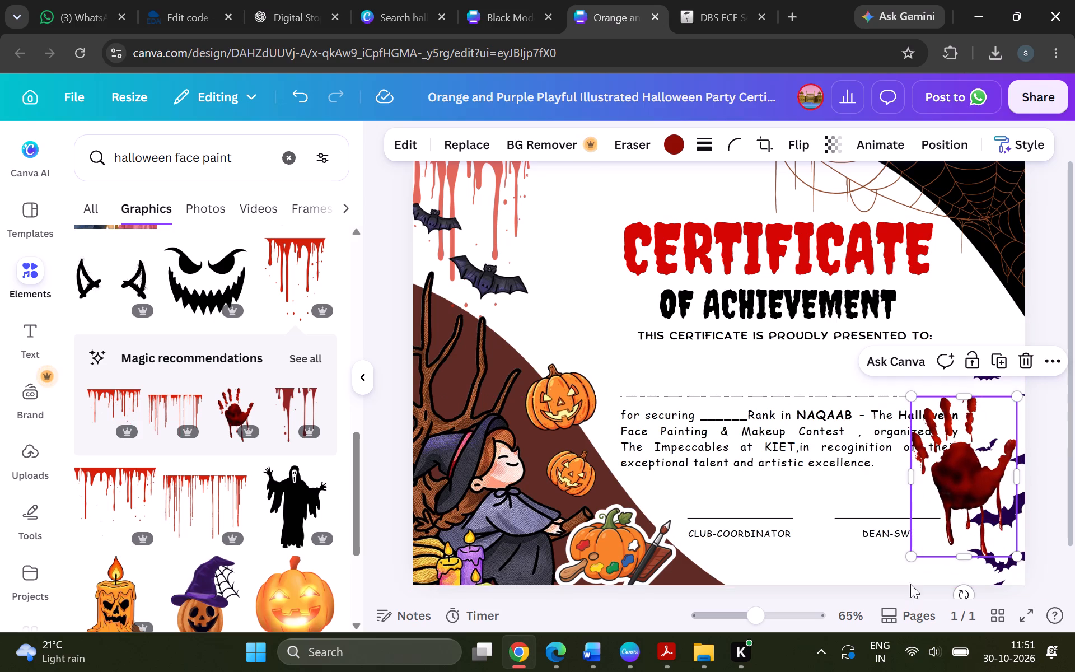
{"action": "left_click_drag", "start_coordinate": [912, 558], "coordinate": [940, 501]}
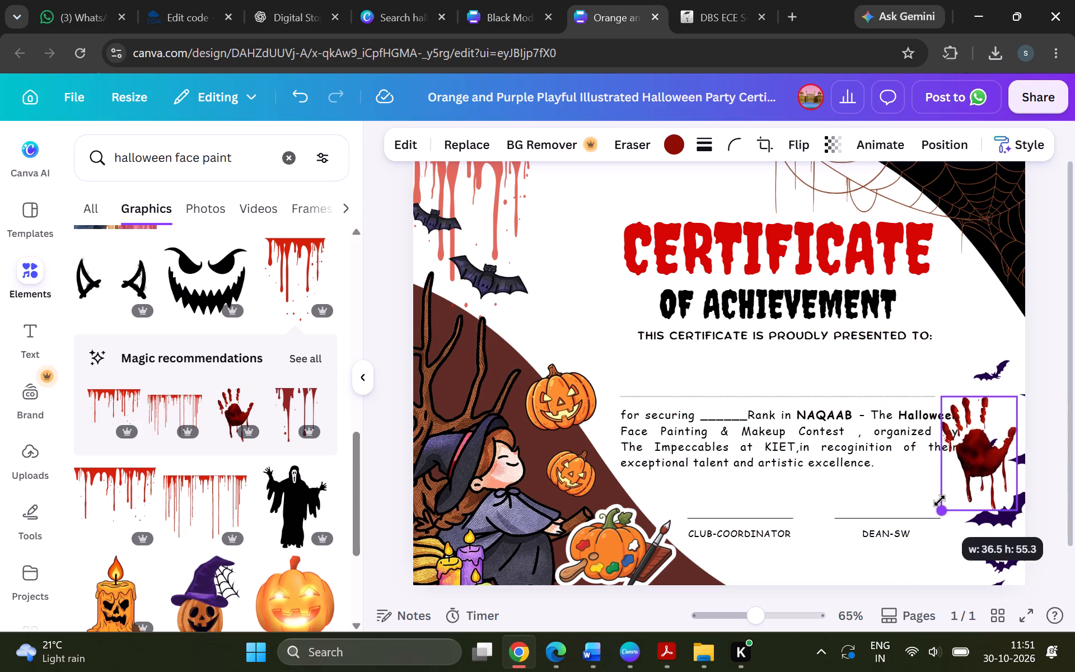
{"action": "left_click_drag", "start_coordinate": [940, 501], "coordinate": [961, 476]}
{"action": "left_click_drag", "start_coordinate": [988, 446], "coordinate": [998, 538]}
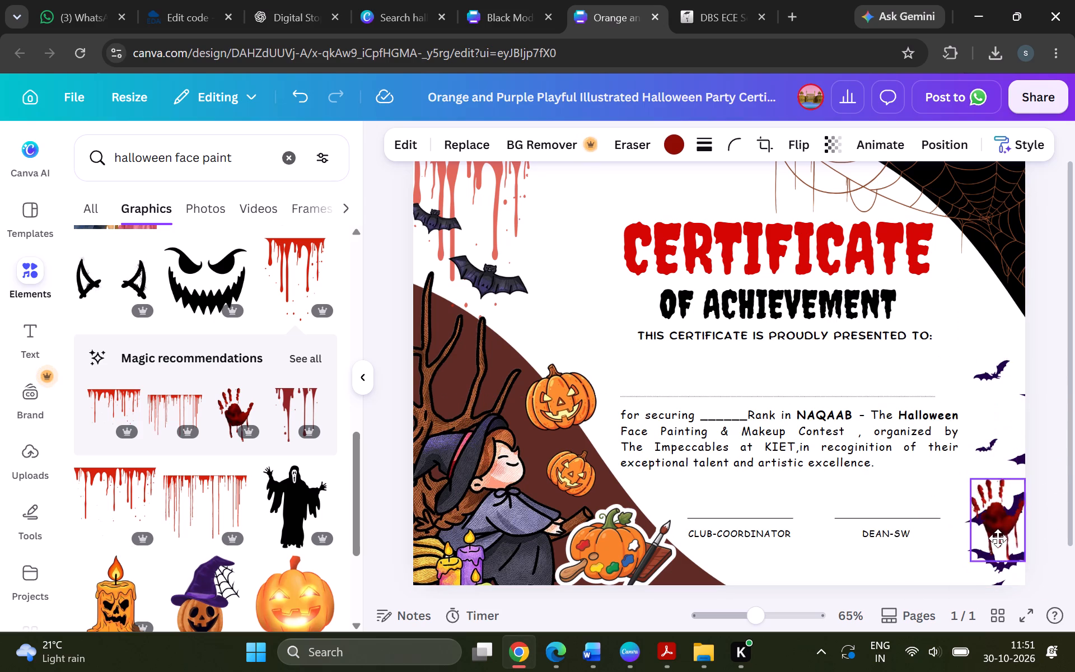
{"action": "left_click_drag", "start_coordinate": [998, 538], "coordinate": [1002, 549]}
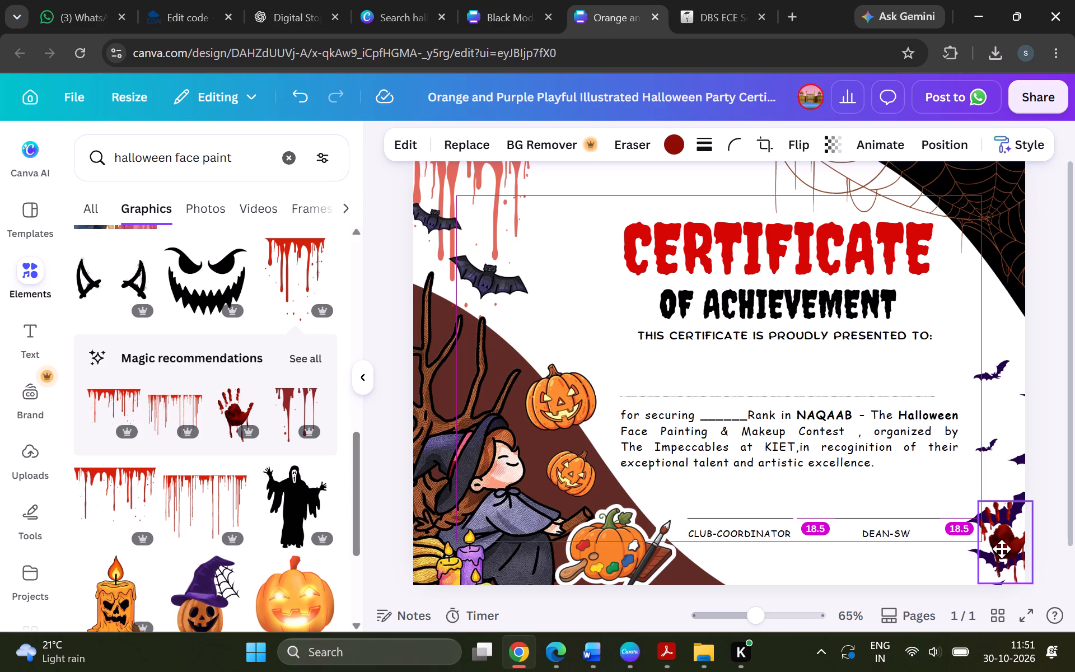
{"action": "left_click_drag", "start_coordinate": [1002, 549], "coordinate": [998, 549]}
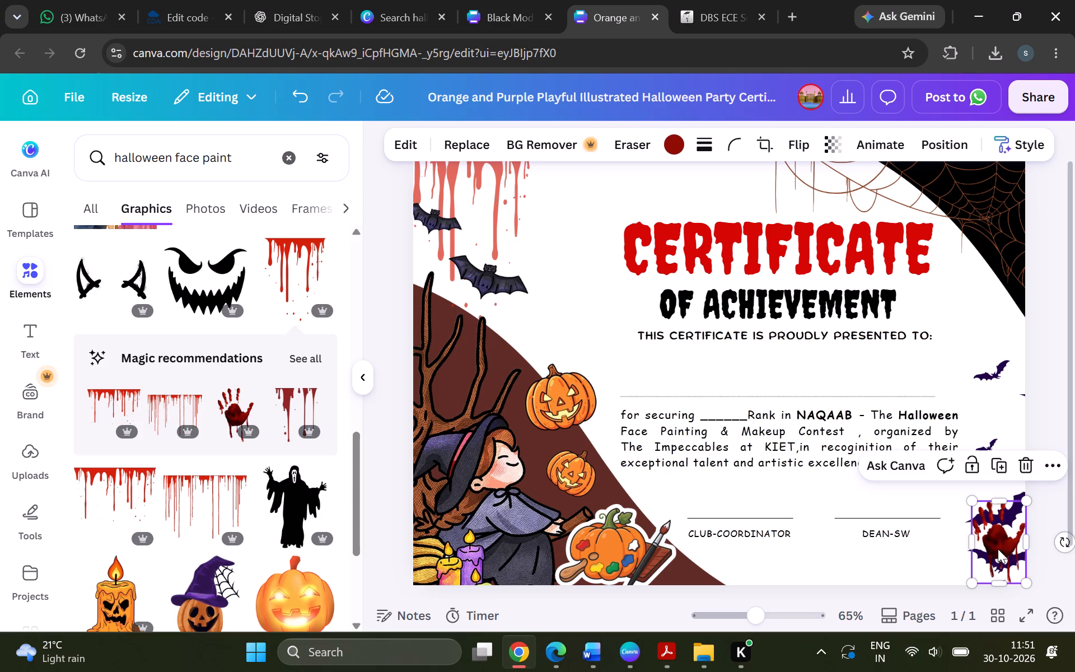
Set the bloody handprint's transparency to 62 and deselect it.
{"action": "left_click", "coordinate": [881, 138]}
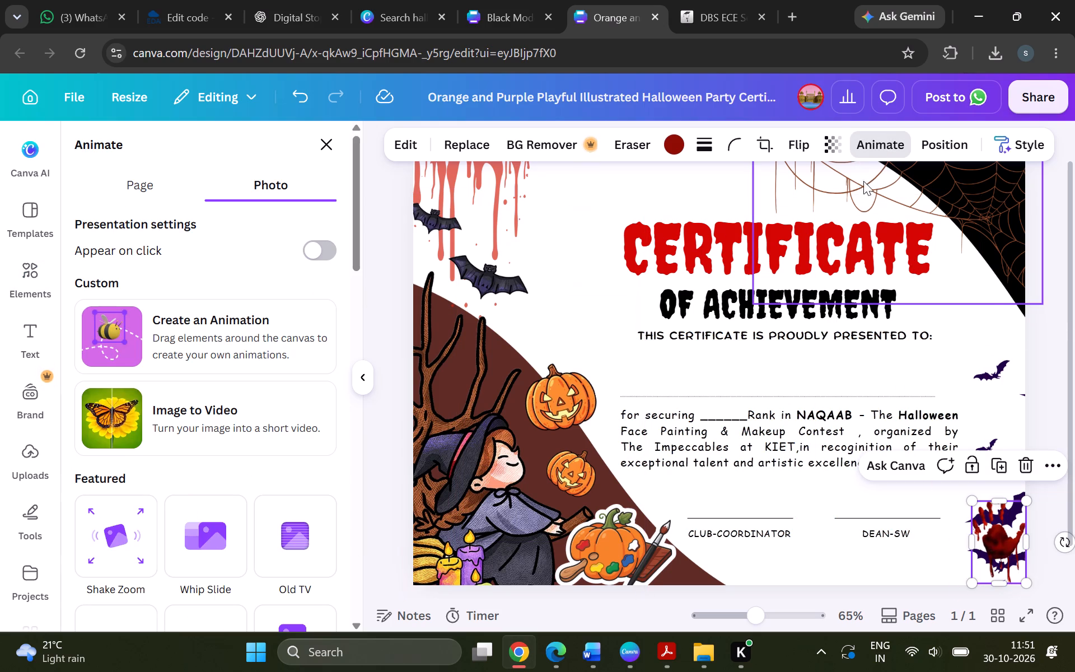
{"action": "left_click", "coordinate": [819, 134]}
{"action": "left_click", "coordinate": [822, 139]}
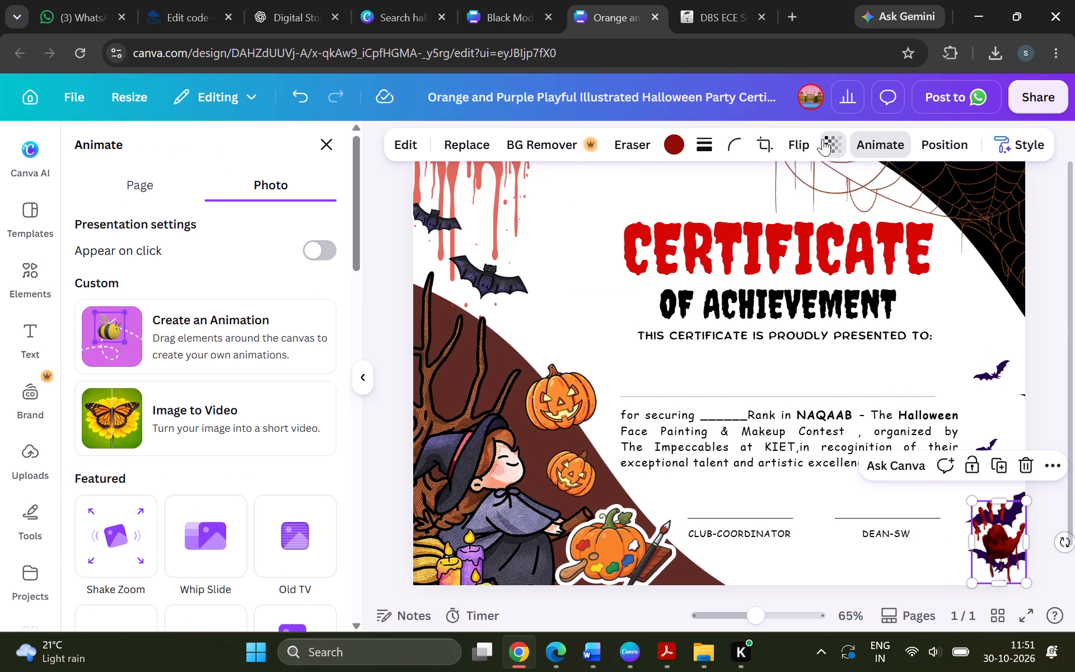
{"action": "left_click", "coordinate": [825, 207]}
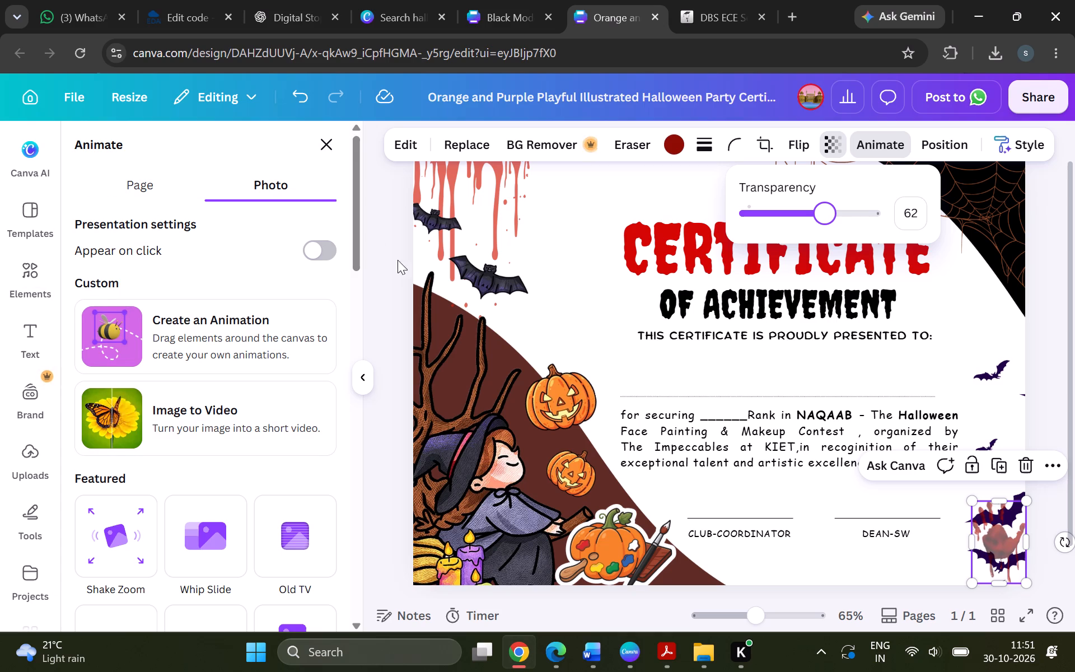
{"action": "left_click", "coordinate": [406, 239]}
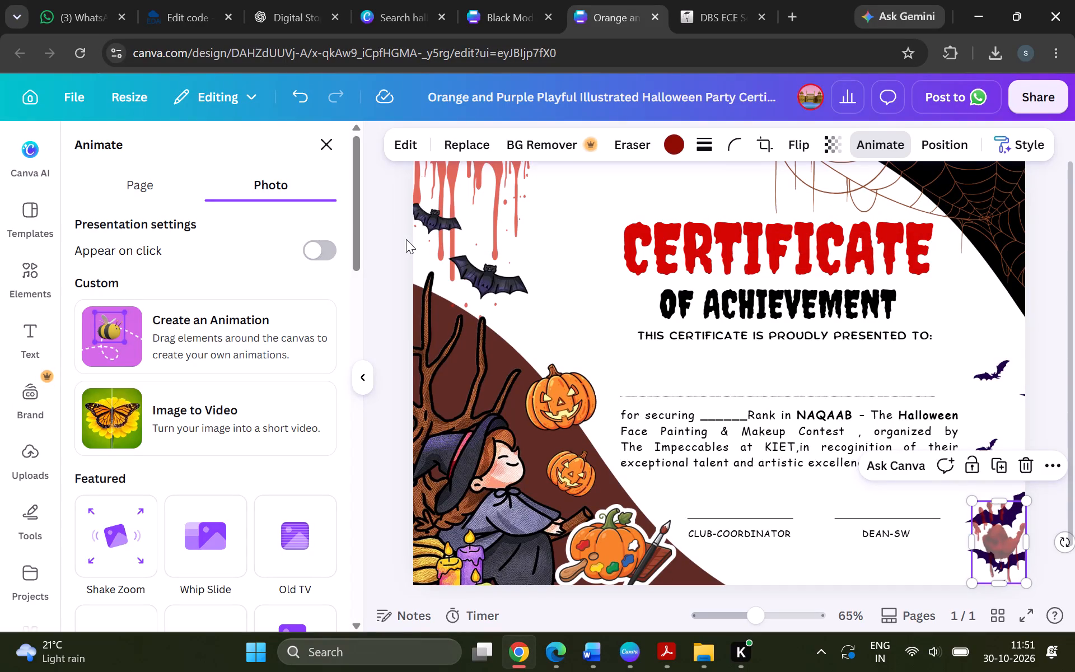
{"action": "left_click", "coordinate": [1041, 393]}
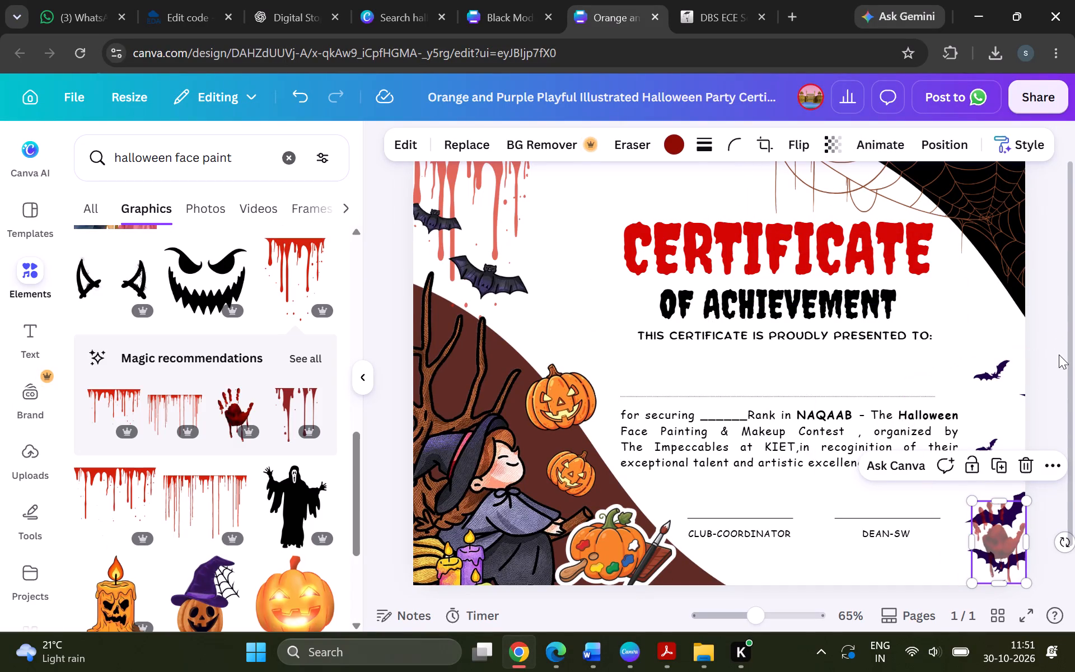
{"action": "left_click", "coordinate": [1055, 356]}
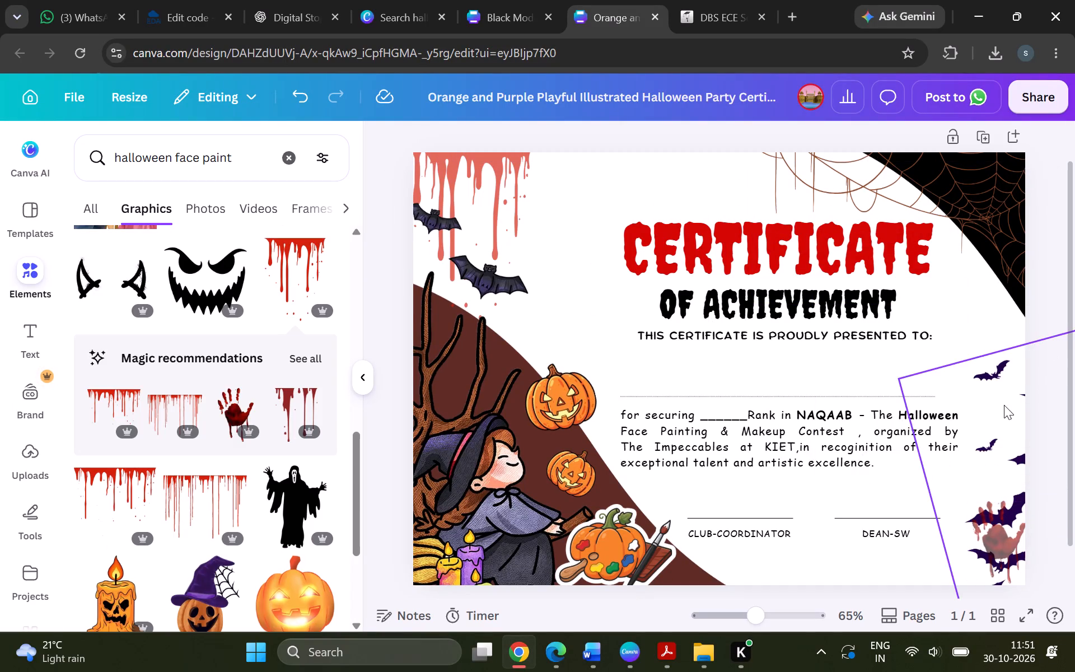
Move the purple bats up along the certificate's right edge so the lowest large bats sit above the bloody handprint.
{"action": "left_click", "coordinate": [970, 575]}
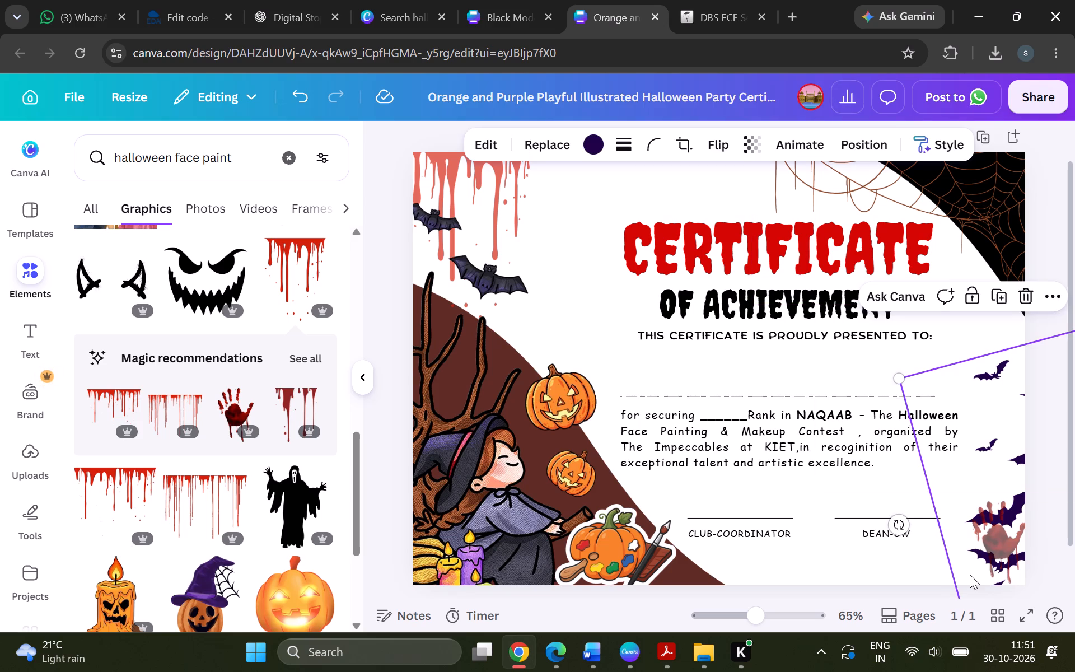
{"action": "left_click_drag", "start_coordinate": [987, 437], "coordinate": [987, 409]}
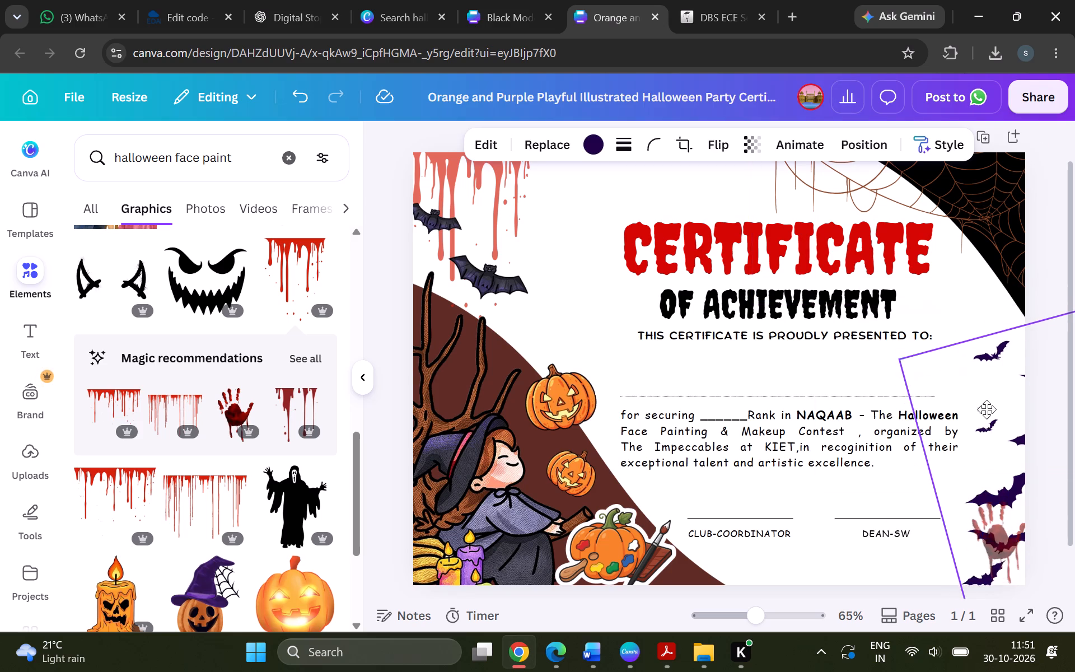
{"action": "left_click_drag", "start_coordinate": [987, 409], "coordinate": [985, 391]}
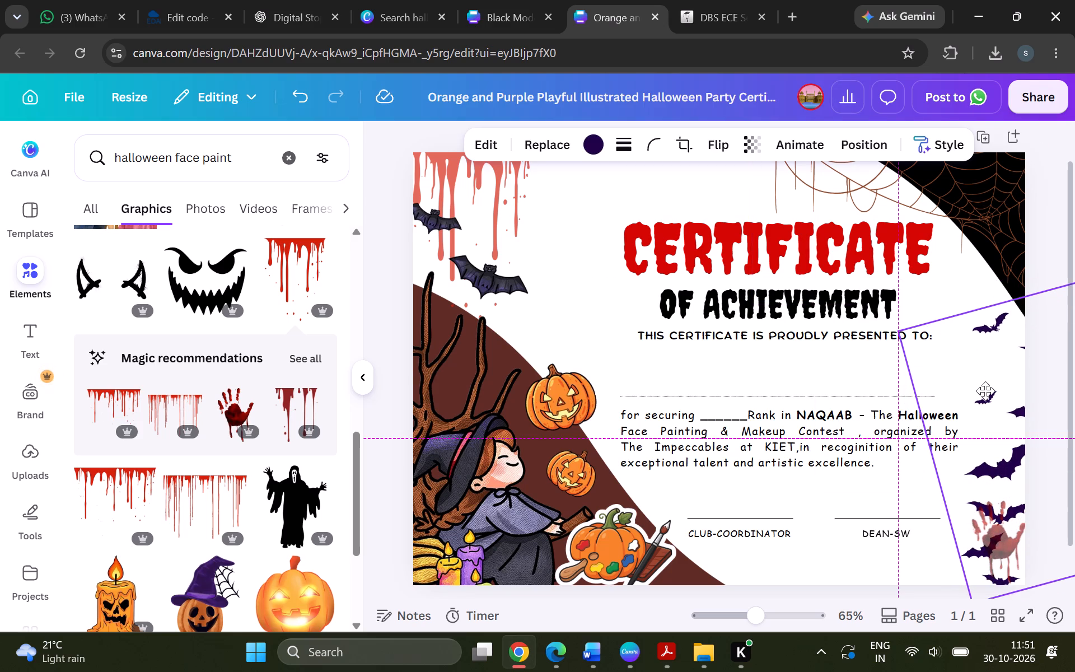
{"action": "left_click_drag", "start_coordinate": [985, 391], "coordinate": [983, 349]}
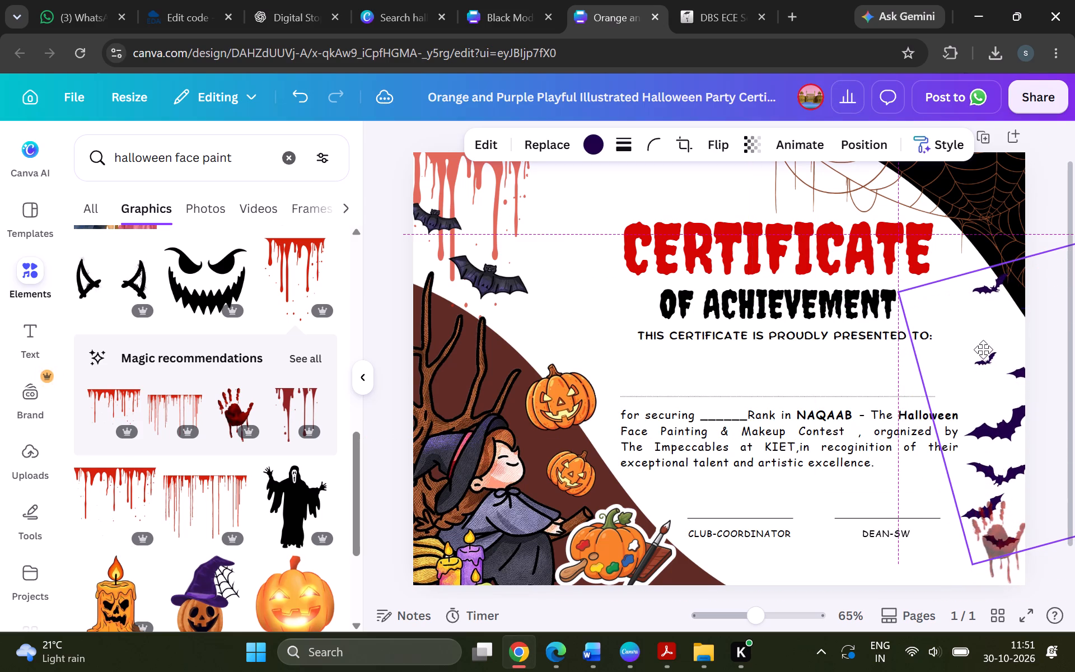
{"action": "left_click_drag", "start_coordinate": [983, 349], "coordinate": [978, 342]}
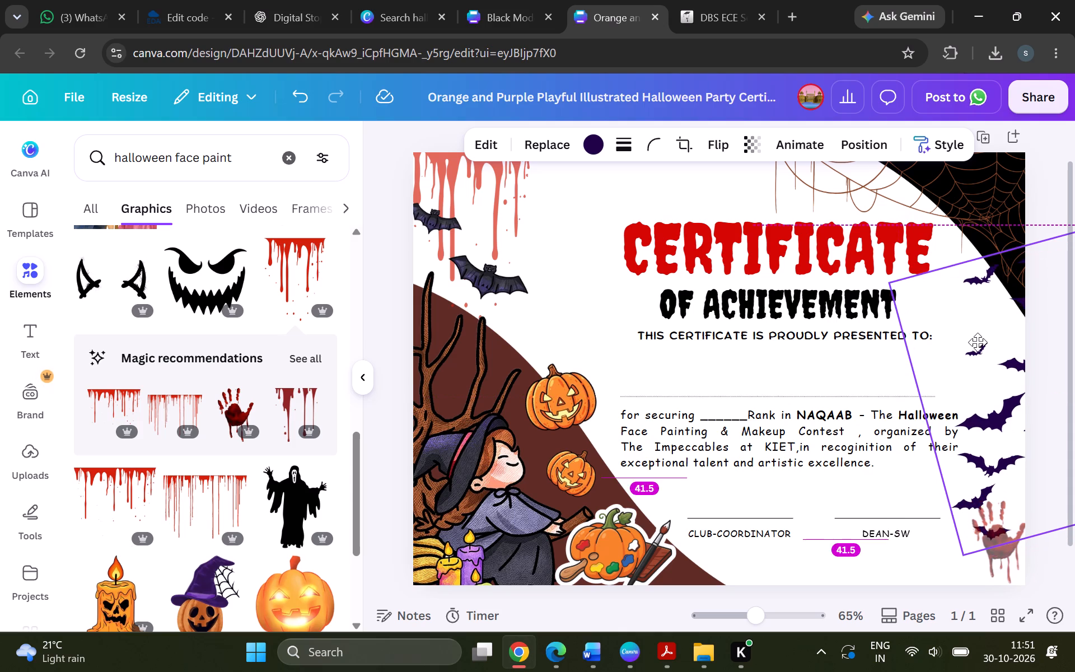
{"action": "left_click_drag", "start_coordinate": [978, 342], "coordinate": [979, 346]}
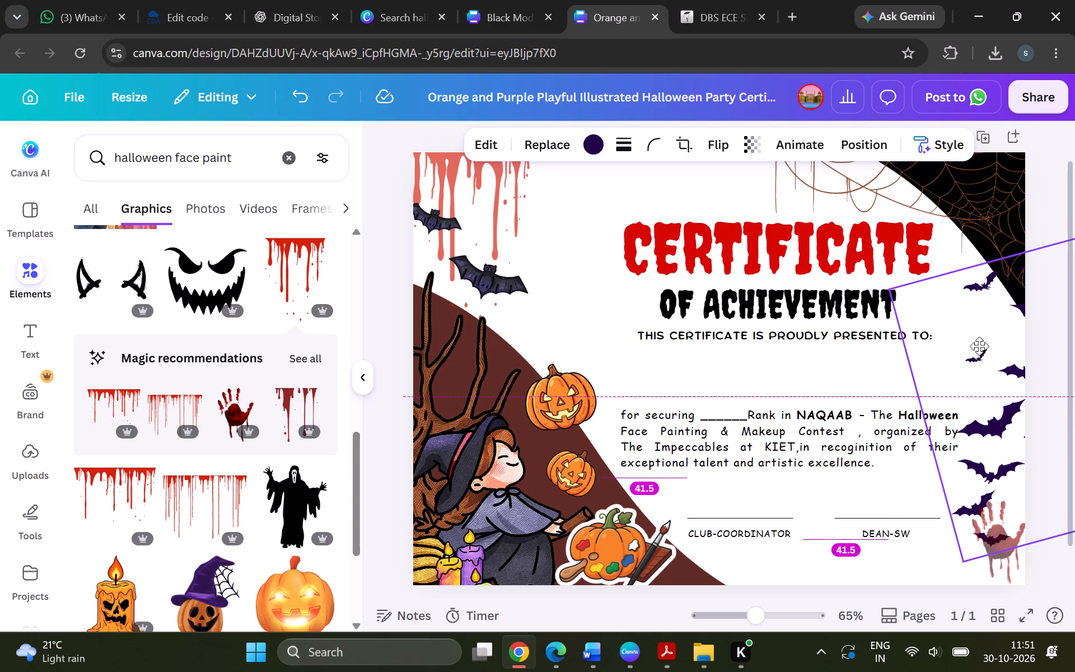
{"action": "left_click_drag", "start_coordinate": [979, 346], "coordinate": [984, 346]}
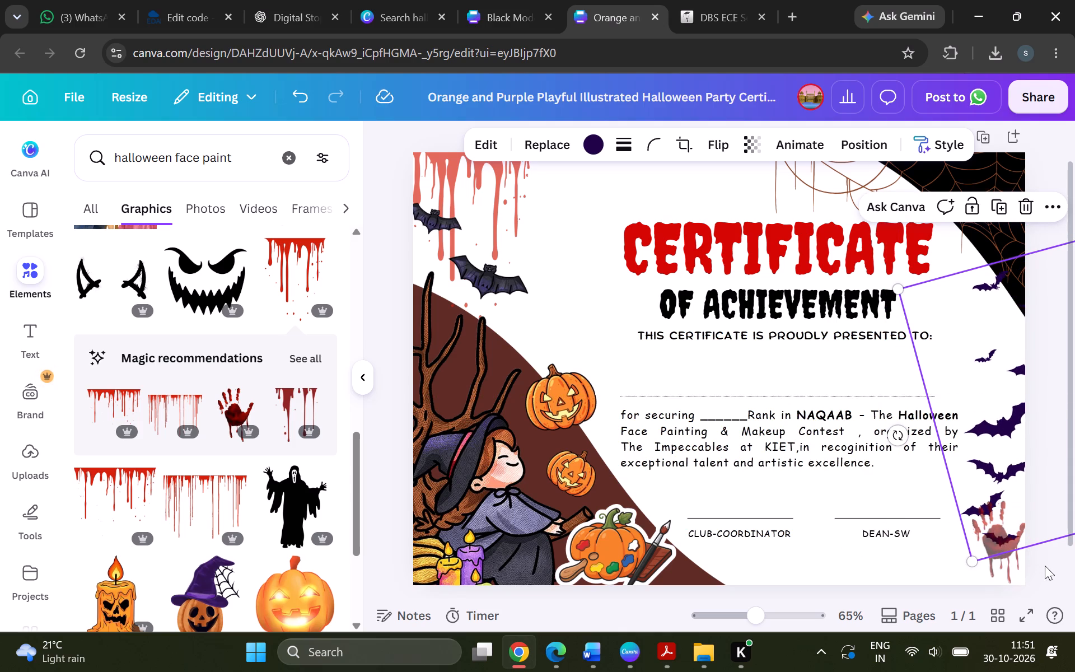
Move the bloody handprint down into the certificate's bottom-right corner, partly off the page below the bats, and deselect it.
{"action": "left_click", "coordinate": [1045, 566]}
{"action": "left_click", "coordinate": [1008, 558]}
{"action": "left_click_drag", "start_coordinate": [1008, 558], "coordinate": [1026, 604]}
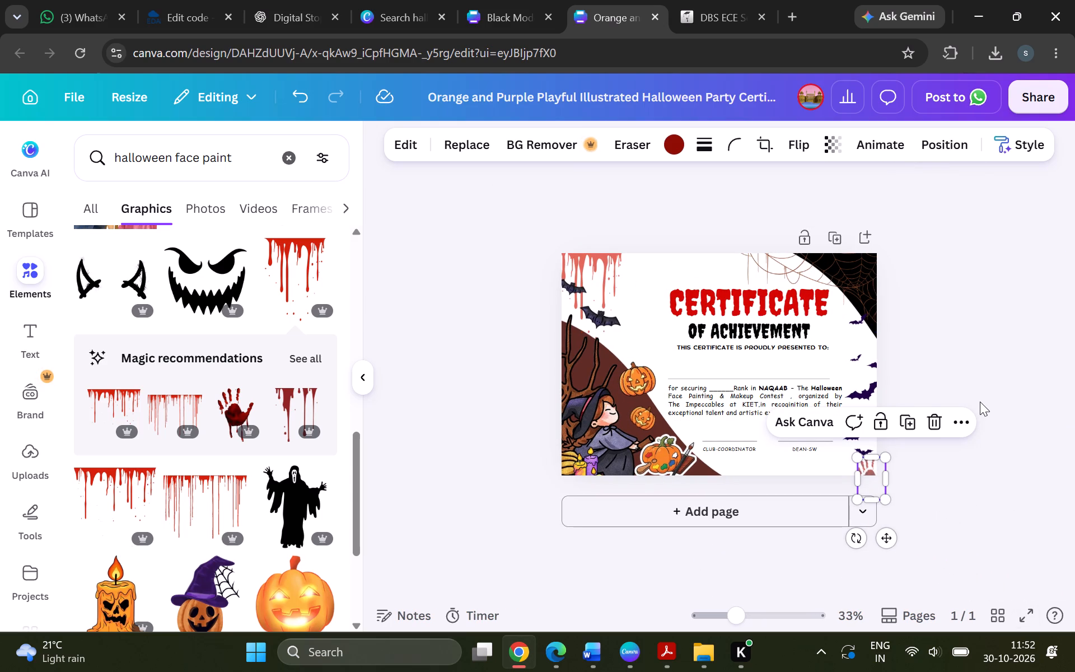
{"action": "left_click", "coordinate": [980, 402]}
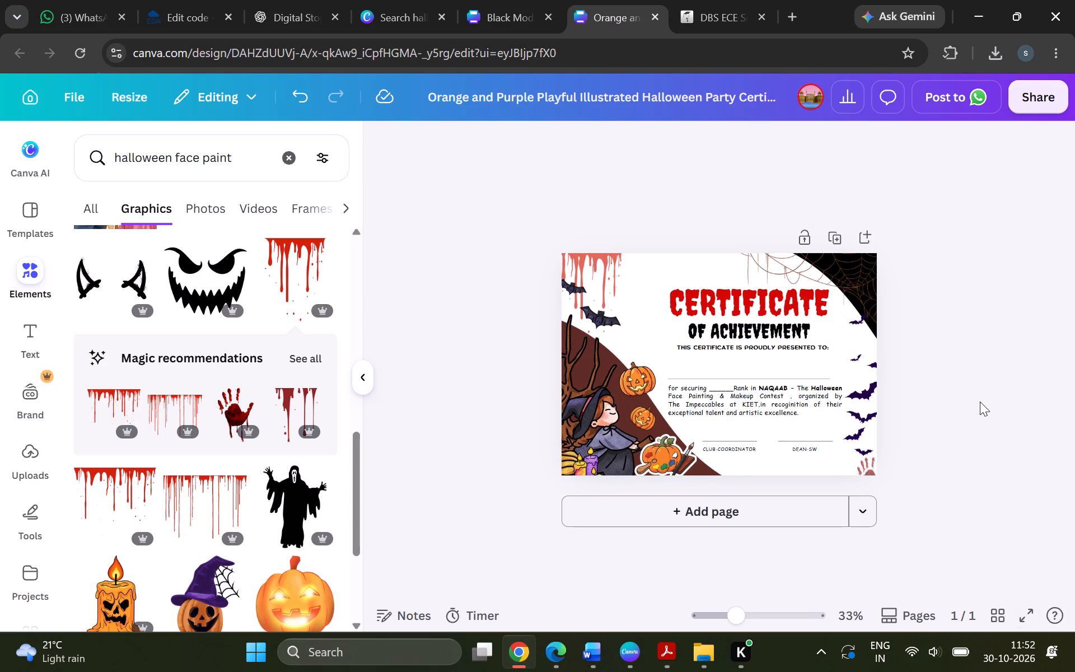
{"action": "left_click", "coordinate": [866, 469]}
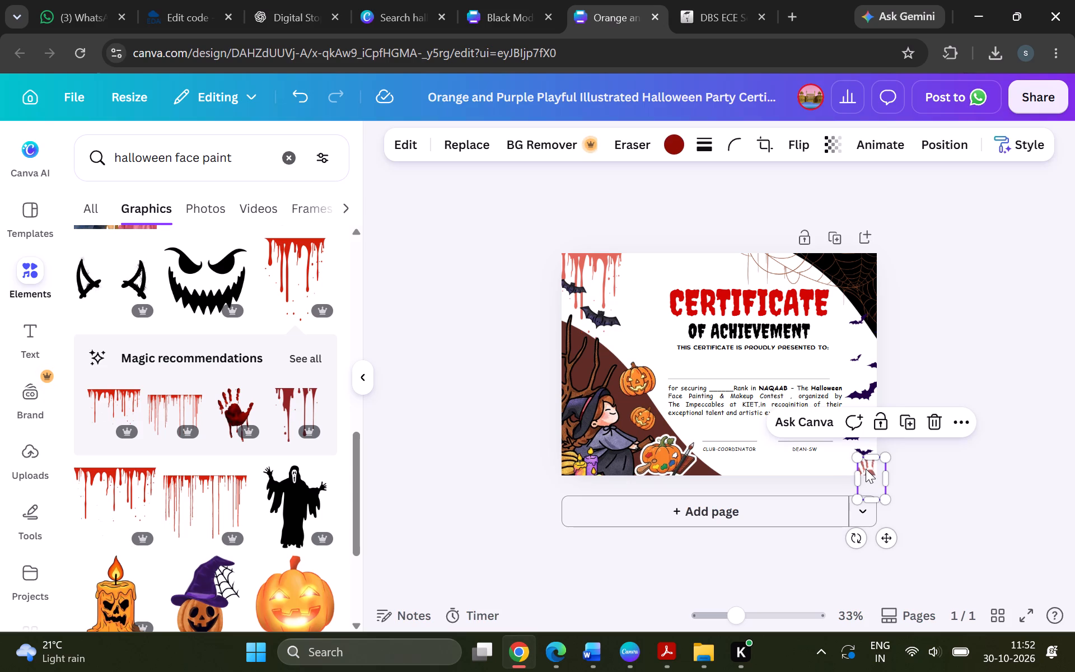
{"action": "left_click", "coordinate": [992, 318]}
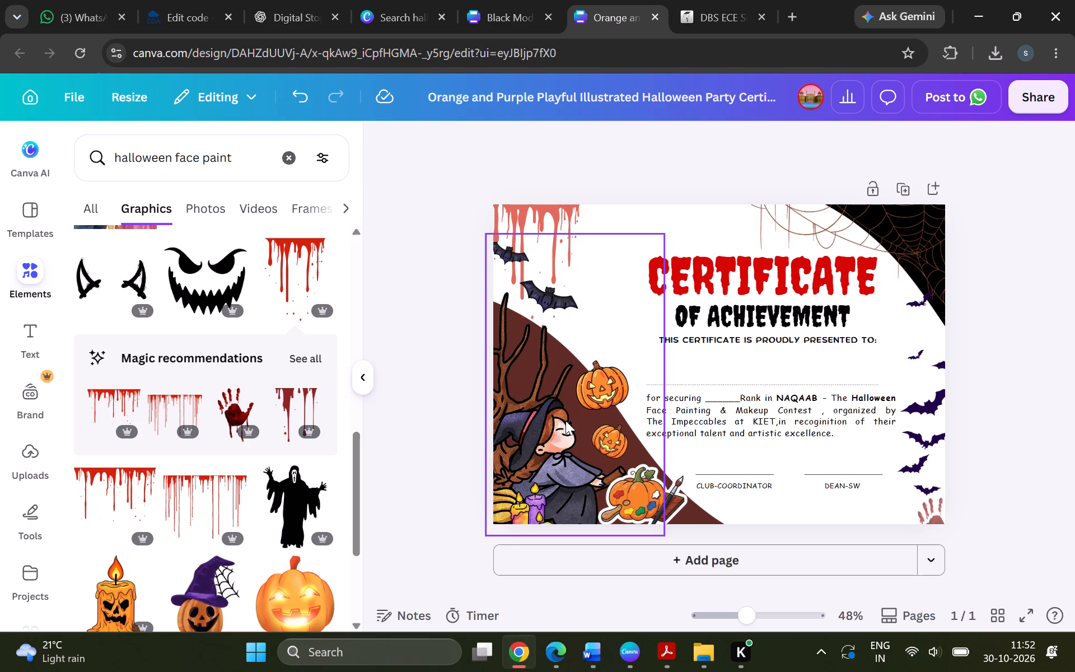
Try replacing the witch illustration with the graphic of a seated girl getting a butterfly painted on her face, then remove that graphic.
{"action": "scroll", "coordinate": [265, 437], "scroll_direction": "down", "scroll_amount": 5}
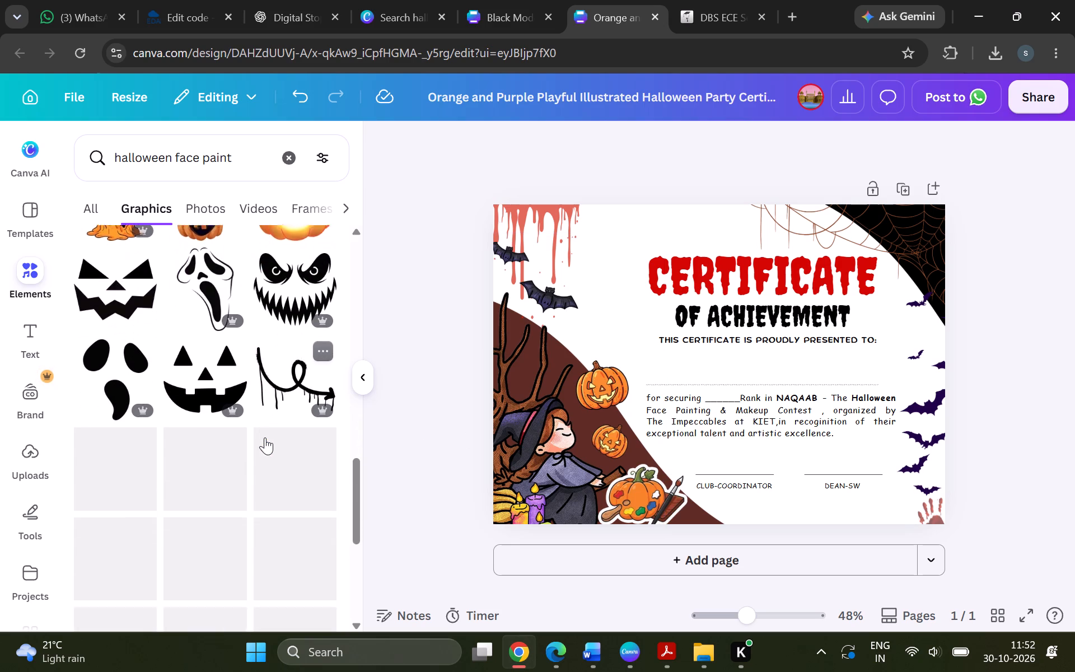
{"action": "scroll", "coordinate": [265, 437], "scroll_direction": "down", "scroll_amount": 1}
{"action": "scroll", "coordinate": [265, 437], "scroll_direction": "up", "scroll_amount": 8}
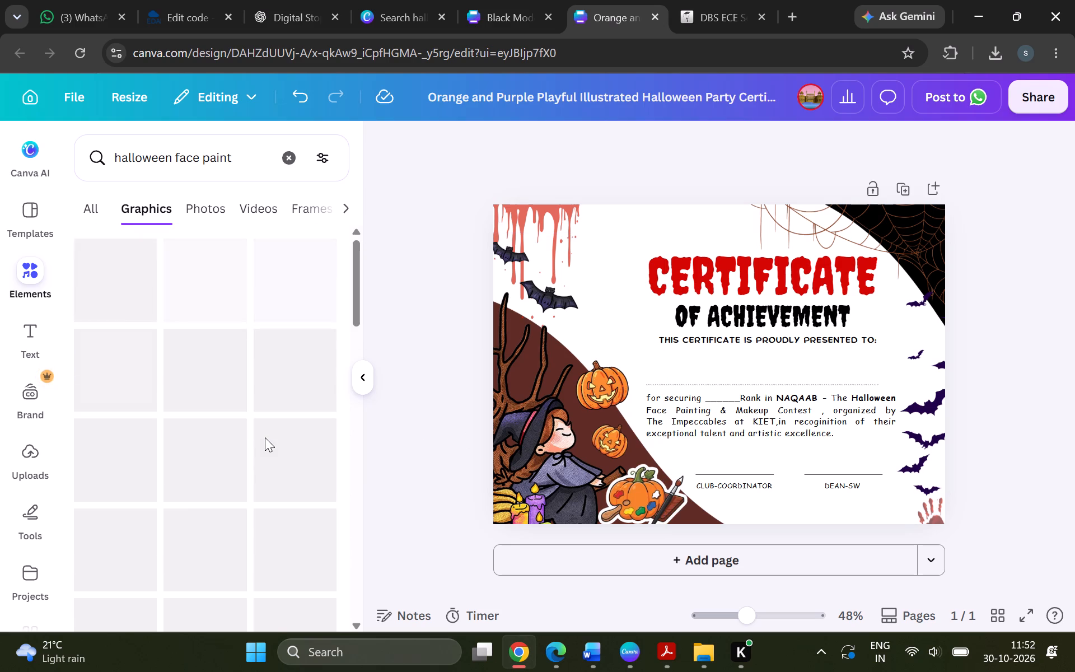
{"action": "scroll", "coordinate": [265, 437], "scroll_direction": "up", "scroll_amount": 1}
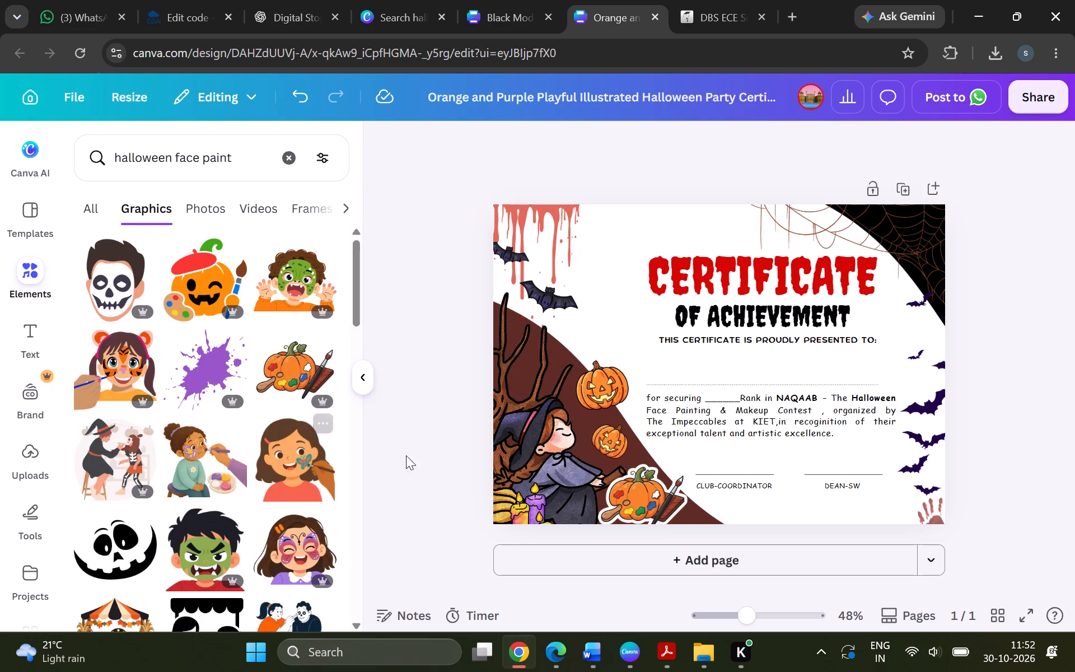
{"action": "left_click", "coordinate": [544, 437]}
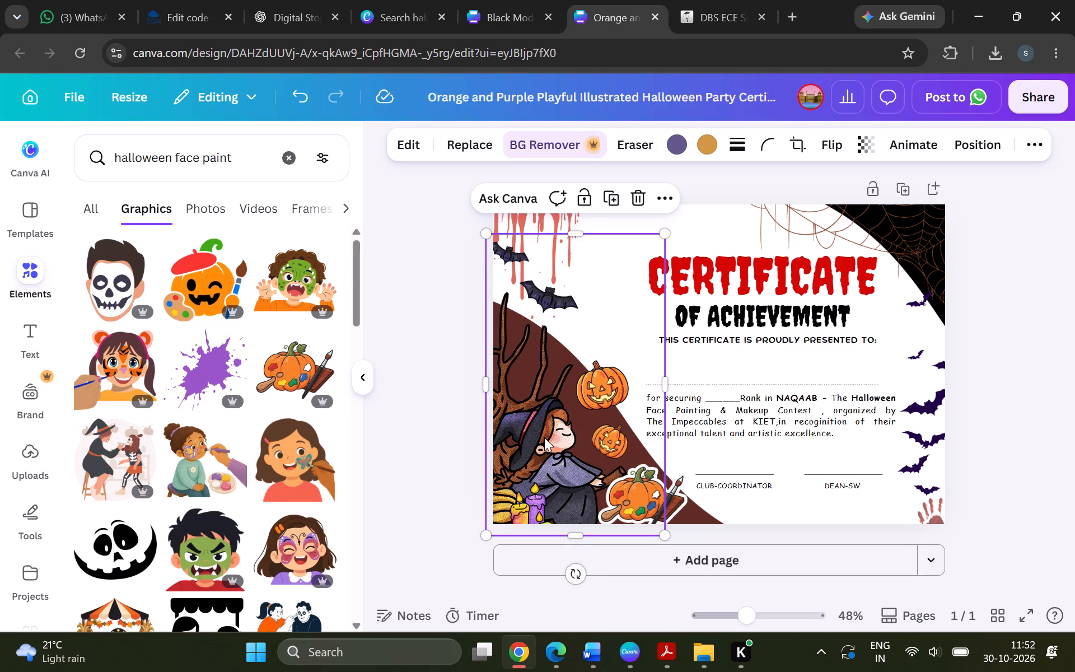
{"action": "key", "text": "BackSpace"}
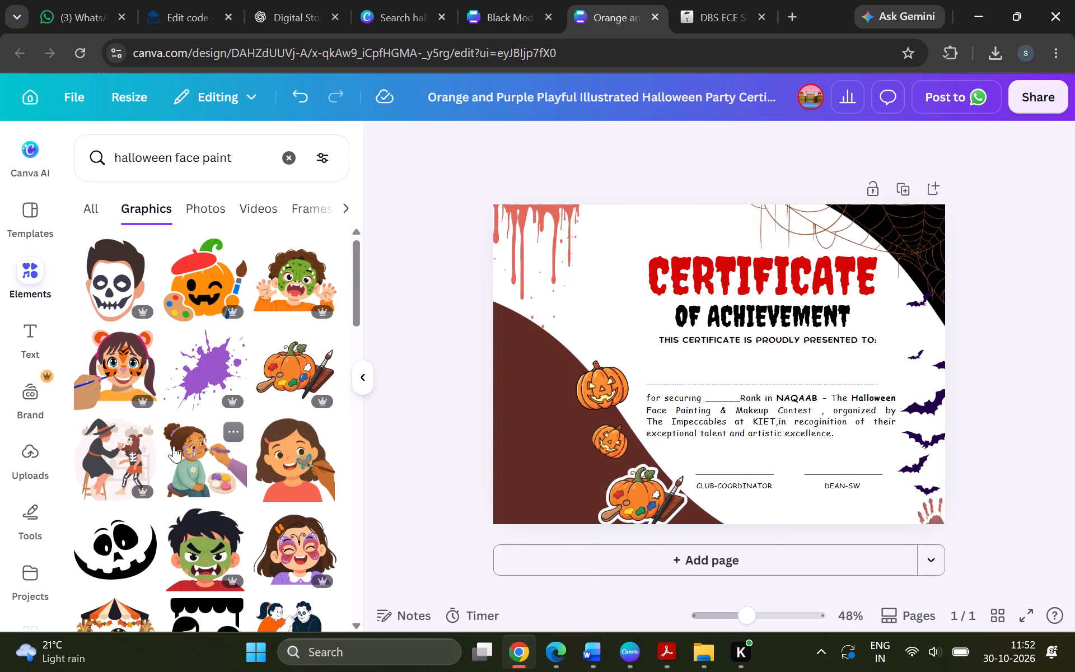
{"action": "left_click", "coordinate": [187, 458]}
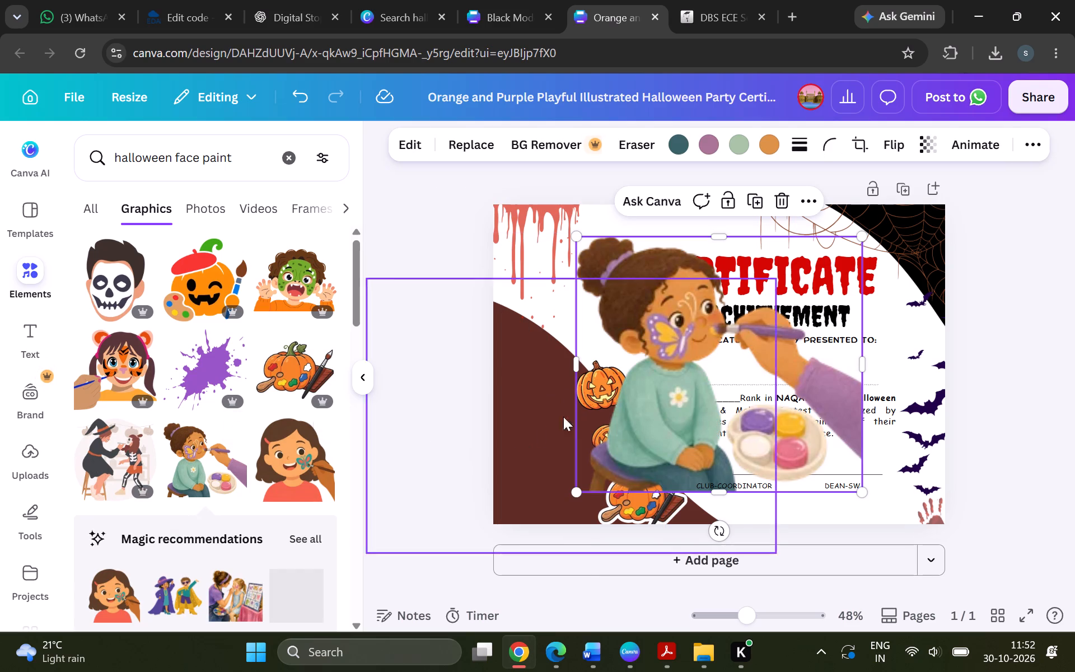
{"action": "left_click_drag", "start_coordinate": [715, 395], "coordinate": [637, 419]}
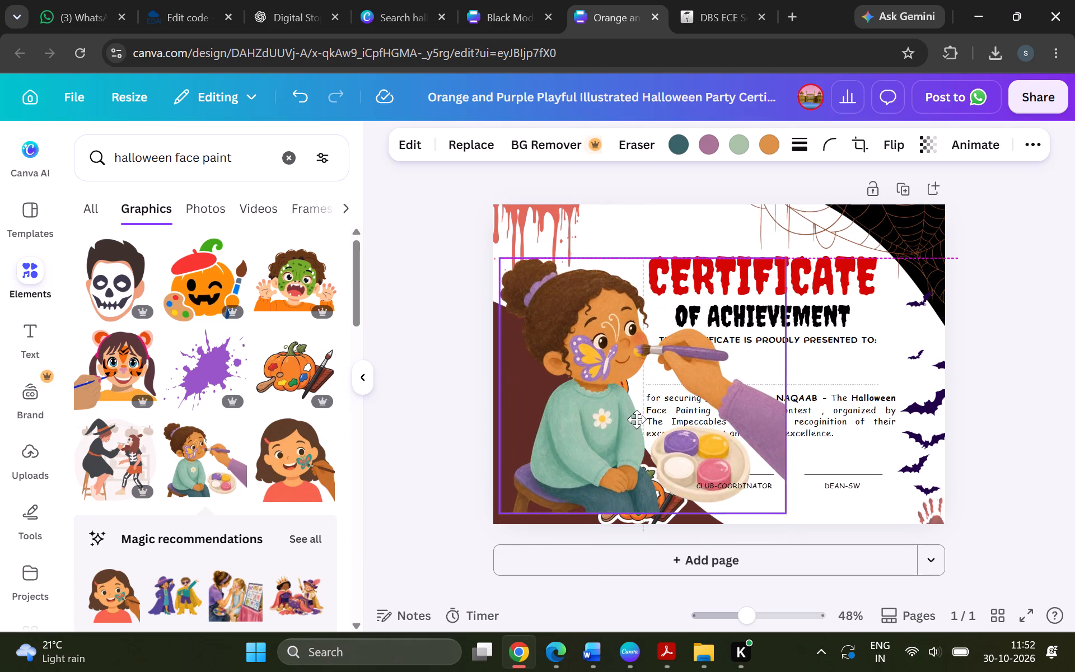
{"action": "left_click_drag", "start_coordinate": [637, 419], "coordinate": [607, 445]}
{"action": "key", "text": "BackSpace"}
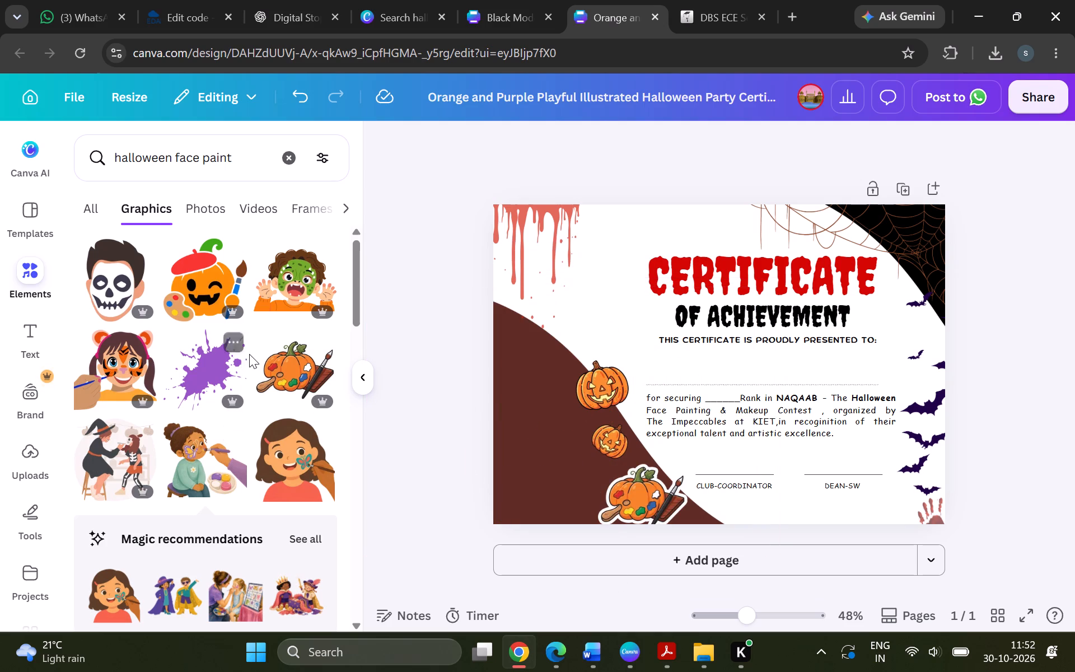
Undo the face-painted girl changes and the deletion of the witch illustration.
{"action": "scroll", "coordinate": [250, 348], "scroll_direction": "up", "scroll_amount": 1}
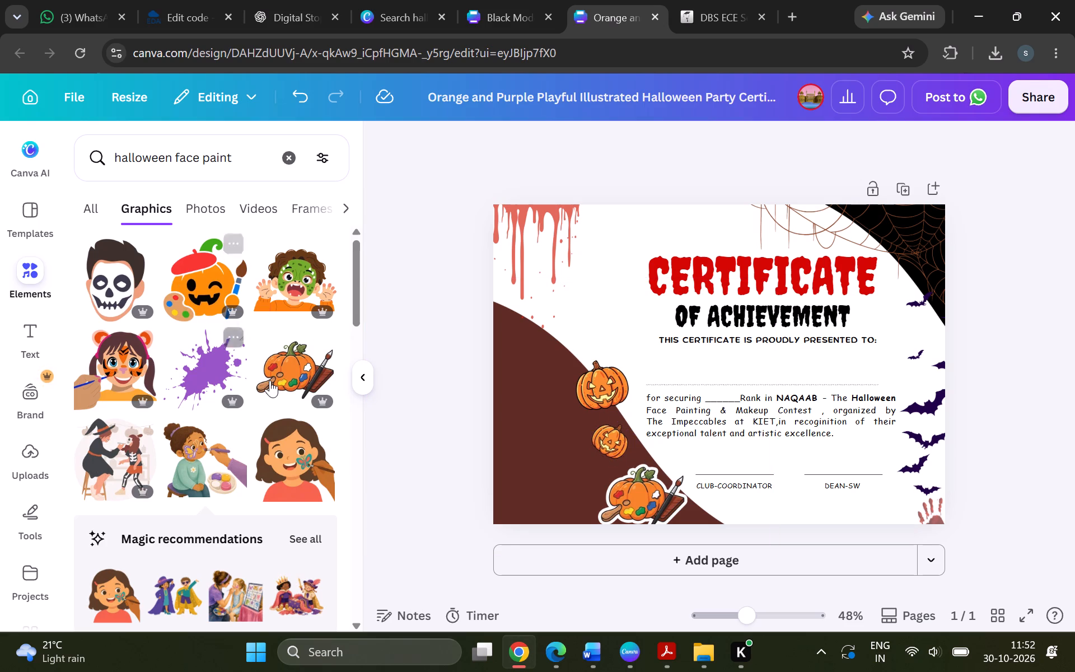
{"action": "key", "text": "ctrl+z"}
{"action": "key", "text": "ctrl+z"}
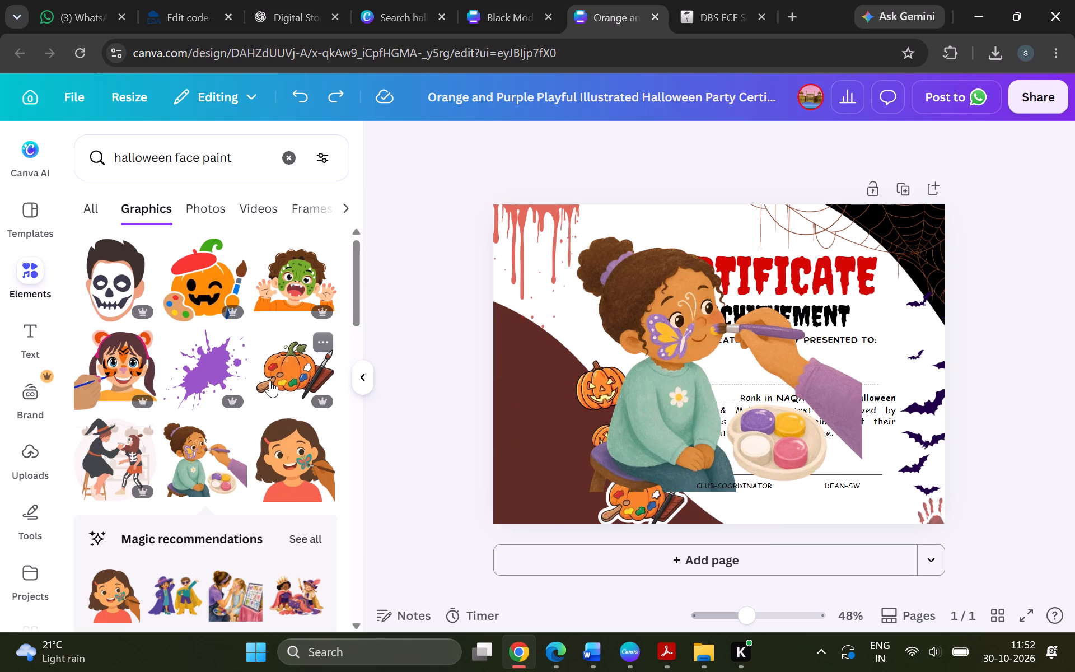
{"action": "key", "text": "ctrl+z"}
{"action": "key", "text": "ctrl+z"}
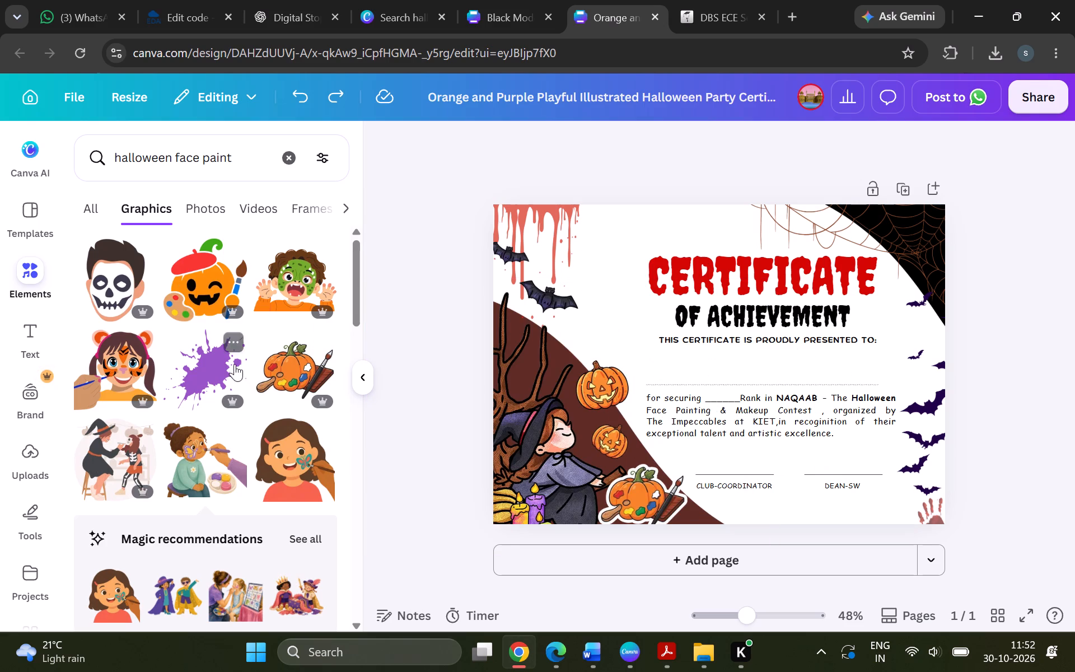
Look further through the halloween face paint graphics and add the boy painting a jack-o'-lantern to the certificate.
{"action": "scroll", "coordinate": [277, 456], "scroll_direction": "down", "scroll_amount": 3}
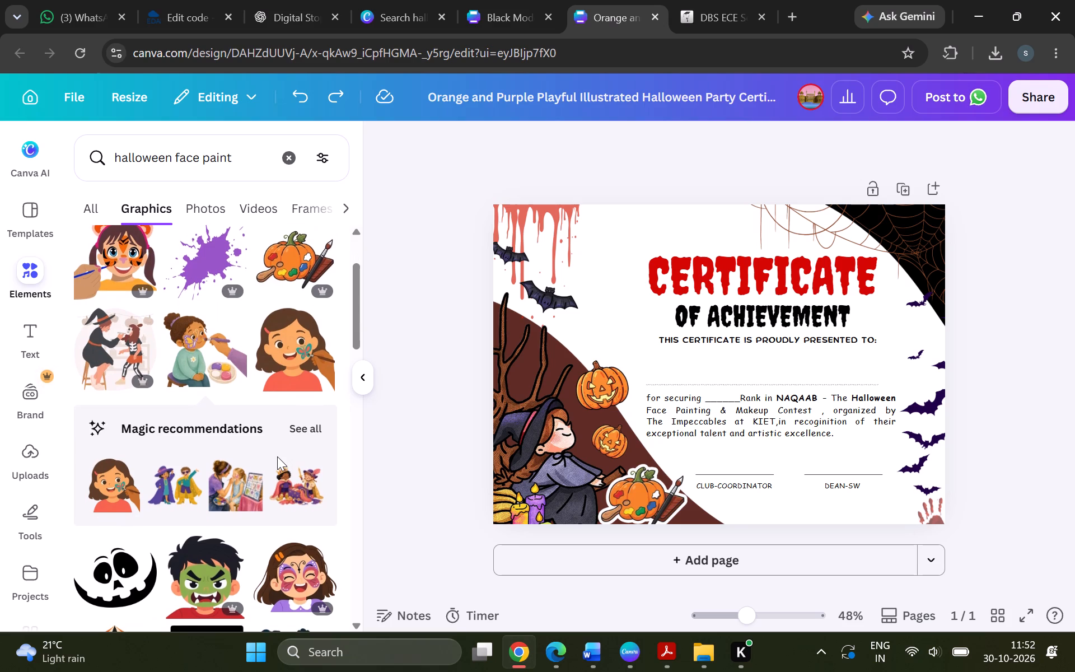
{"action": "scroll", "coordinate": [277, 456], "scroll_direction": "down", "scroll_amount": 2}
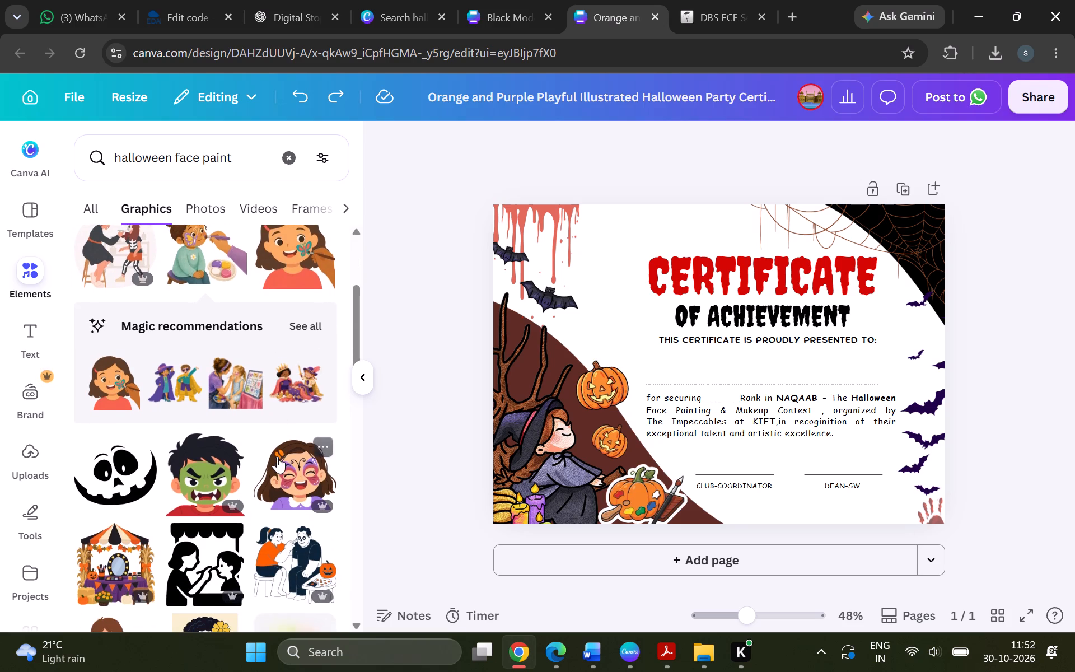
{"action": "scroll", "coordinate": [277, 456], "scroll_direction": "down", "scroll_amount": 2}
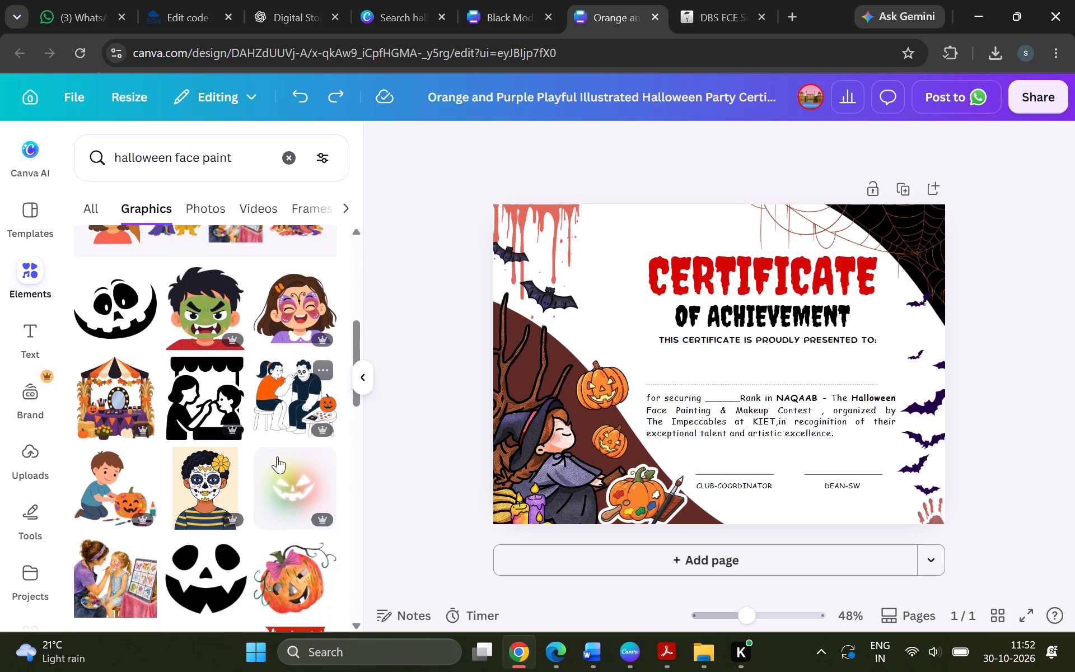
{"action": "scroll", "coordinate": [277, 456], "scroll_direction": "down", "scroll_amount": 1}
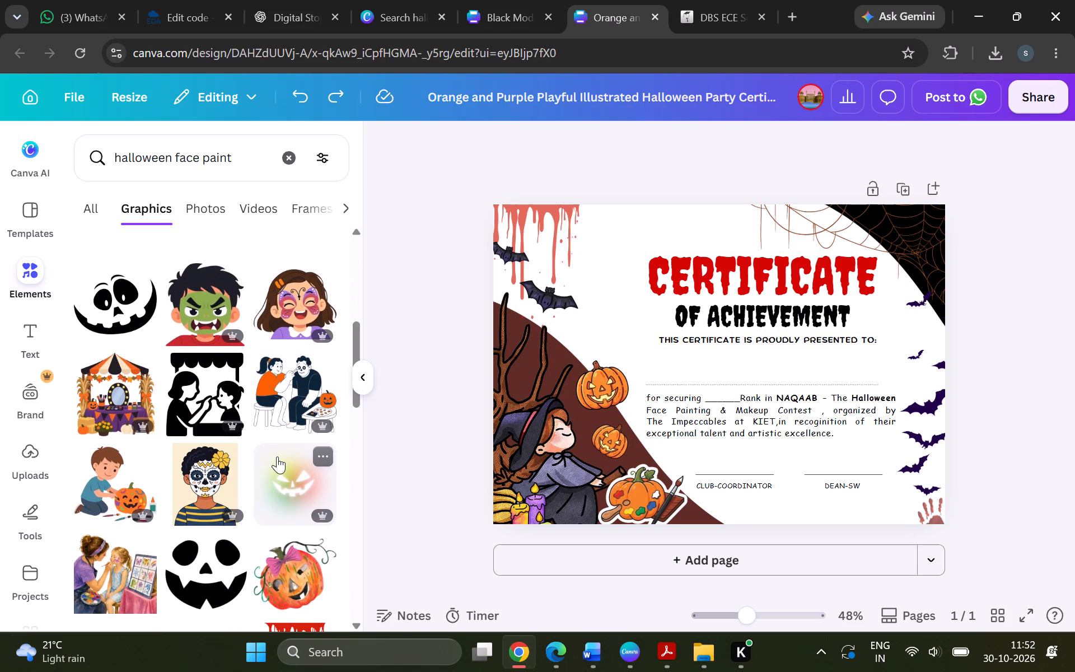
{"action": "scroll", "coordinate": [277, 456], "scroll_direction": "down", "scroll_amount": 2}
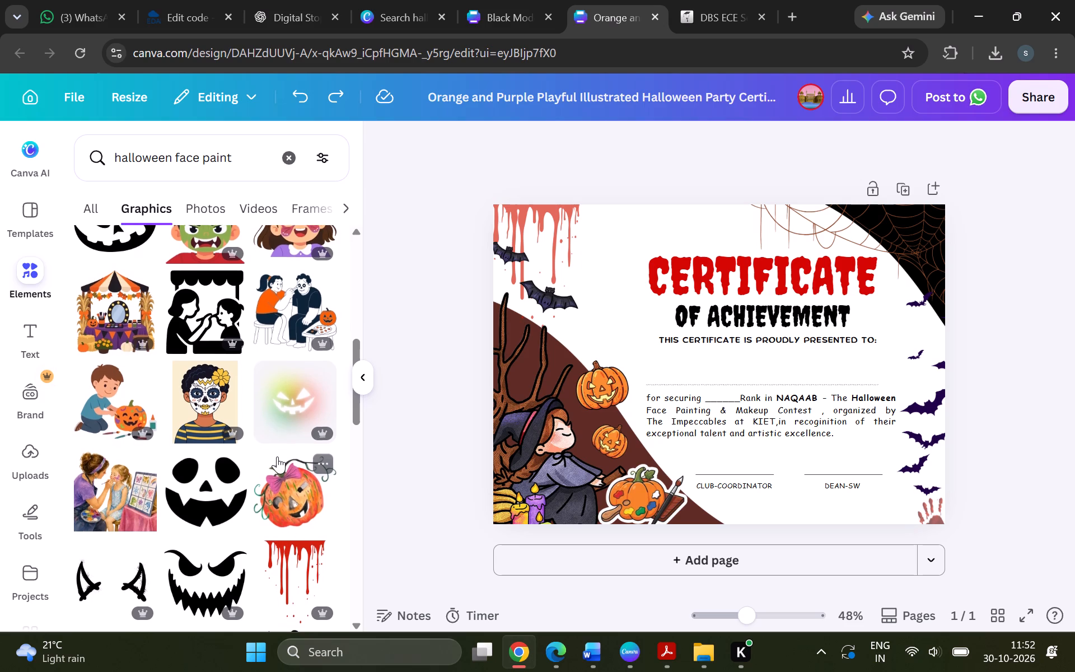
{"action": "scroll", "coordinate": [277, 456], "scroll_direction": "down", "scroll_amount": 1}
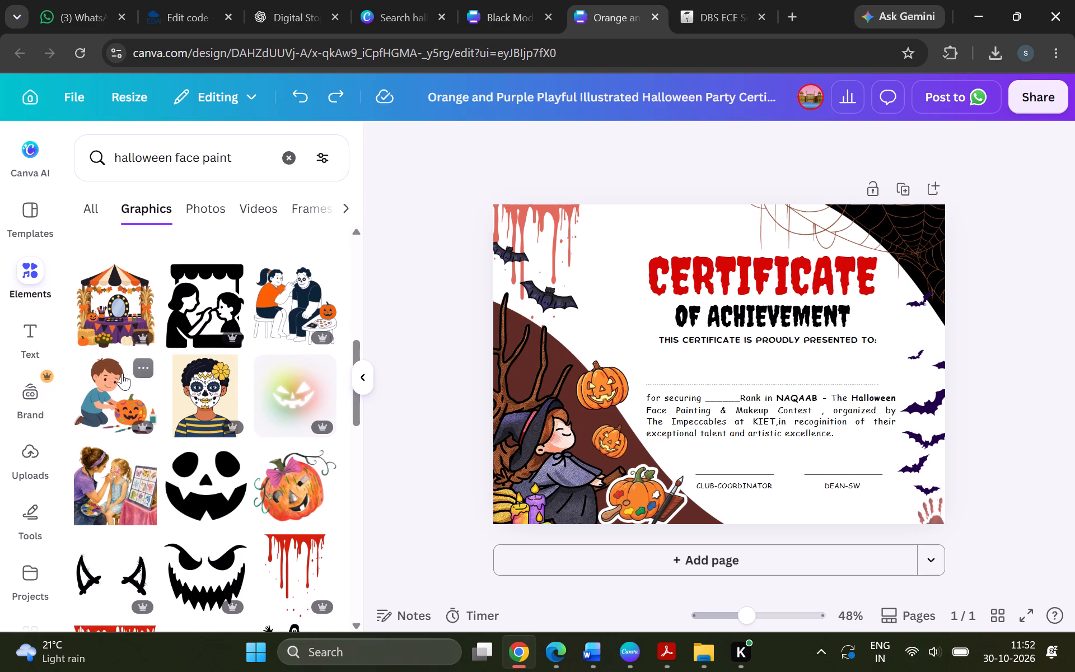
{"action": "left_click", "coordinate": [110, 406]}
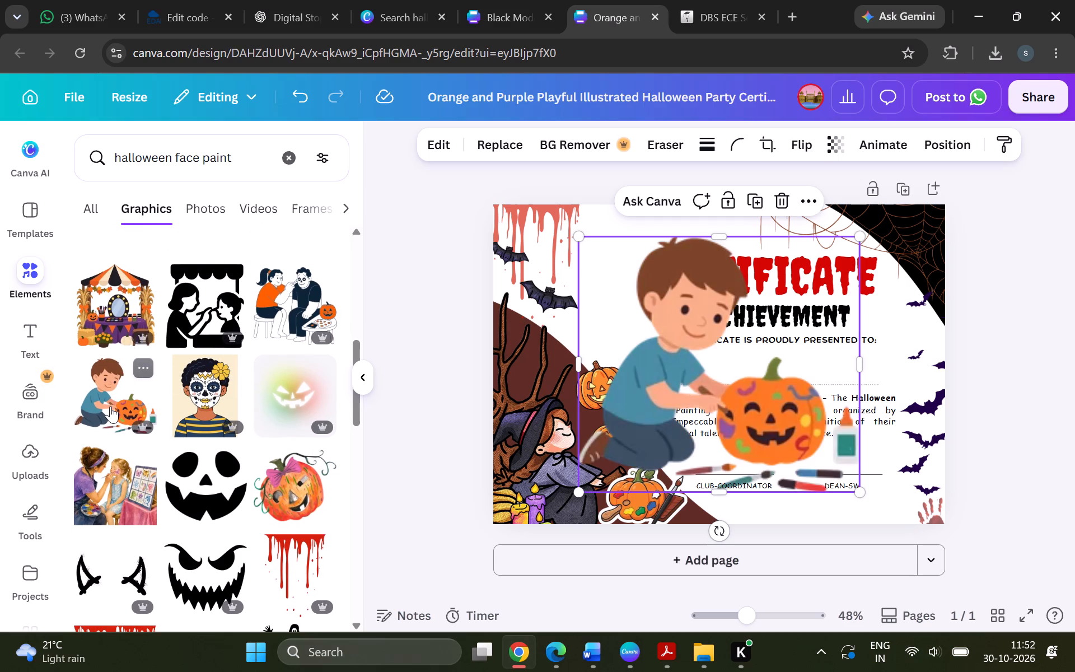
Delete the witch illustration with its tree, bats and candles from the certificate's left side.
{"action": "left_click", "coordinate": [523, 460]}
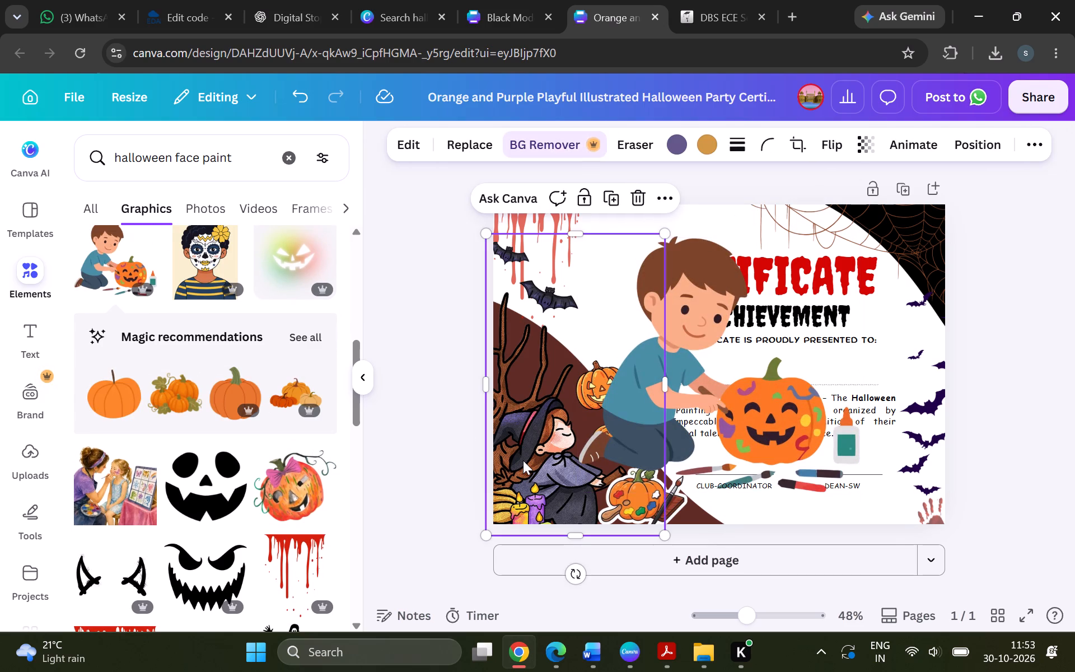
{"action": "key", "text": "BackSpace"}
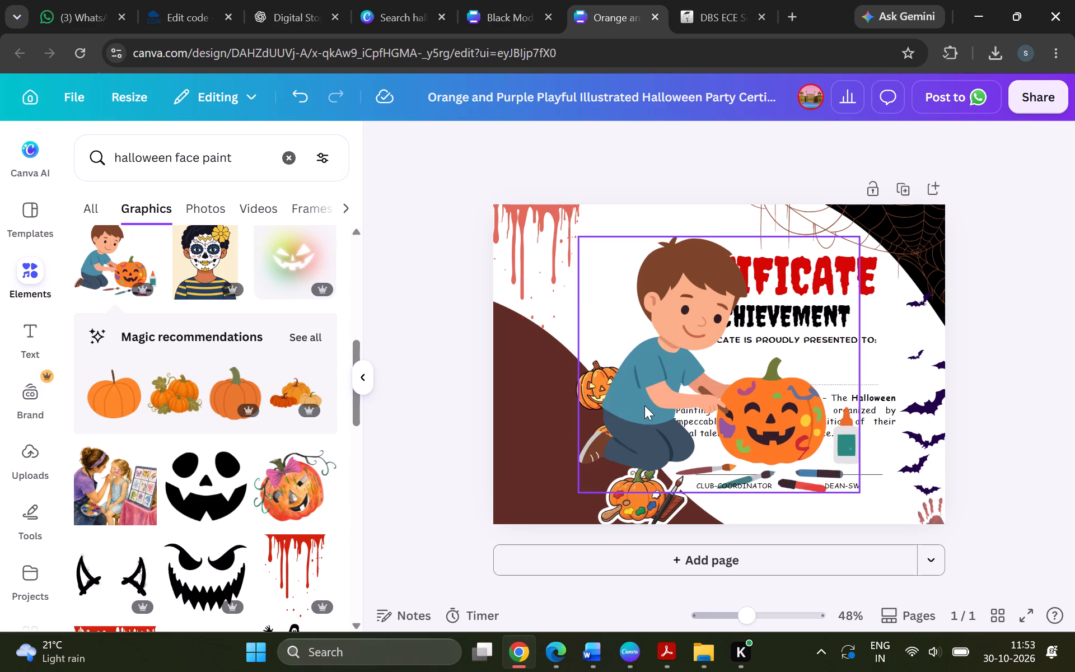
{"action": "key", "text": "ctrl+z"}
{"action": "left_click", "coordinate": [508, 371]}
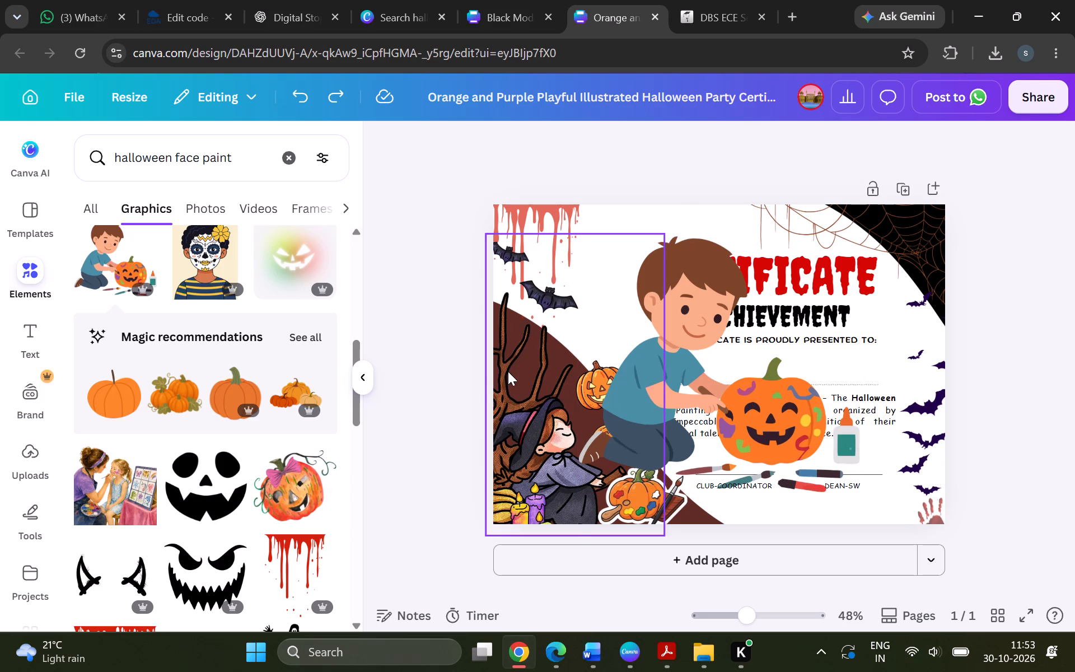
{"action": "key", "text": "BackSpace"}
Shrink the boy painting a jack-o'-lantern and fit him into the certificate's bottom-left corner, over the brown curved area and clear of the text.
{"action": "left_click", "coordinate": [718, 349]}
{"action": "left_click_drag", "start_coordinate": [718, 349], "coordinate": [602, 398]}
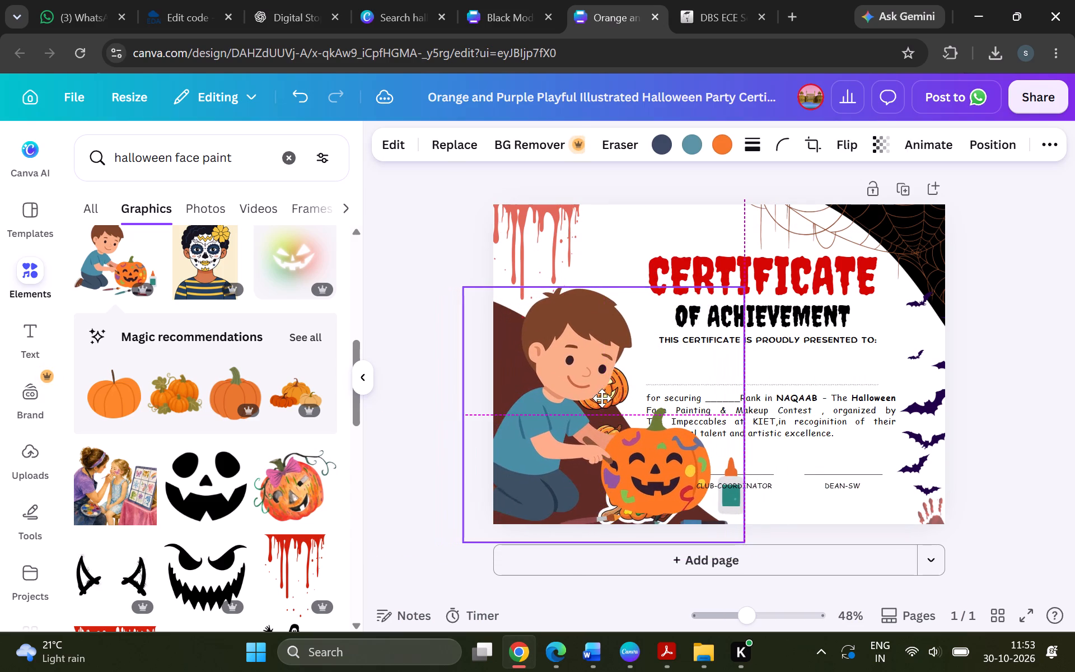
{"action": "left_click_drag", "start_coordinate": [602, 398], "coordinate": [605, 346]}
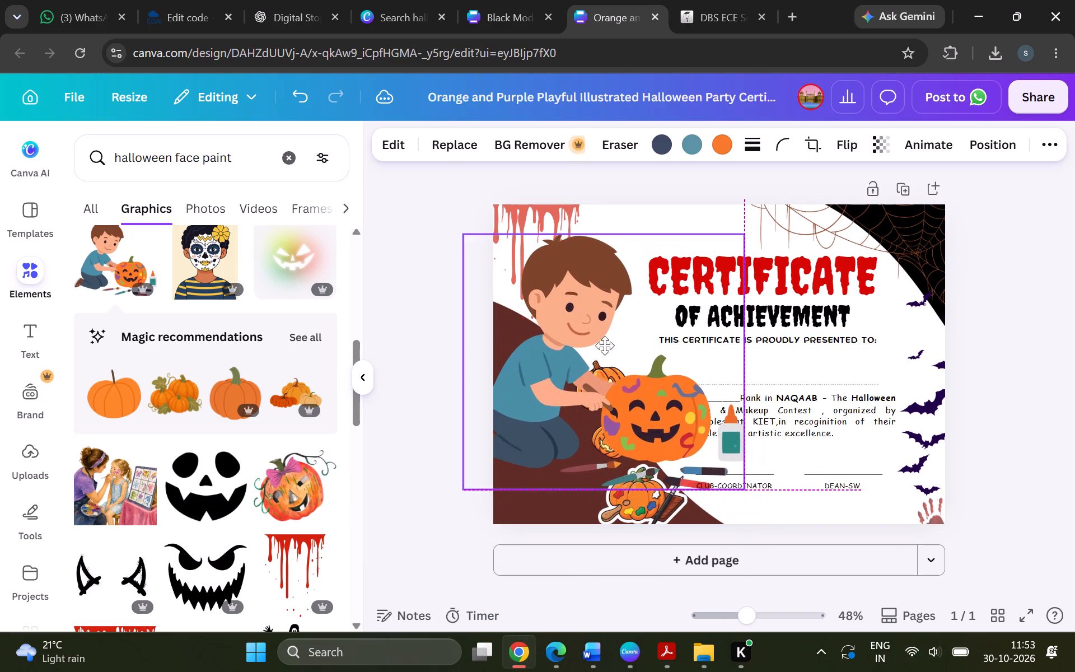
{"action": "left_click_drag", "start_coordinate": [605, 346], "coordinate": [605, 343]}
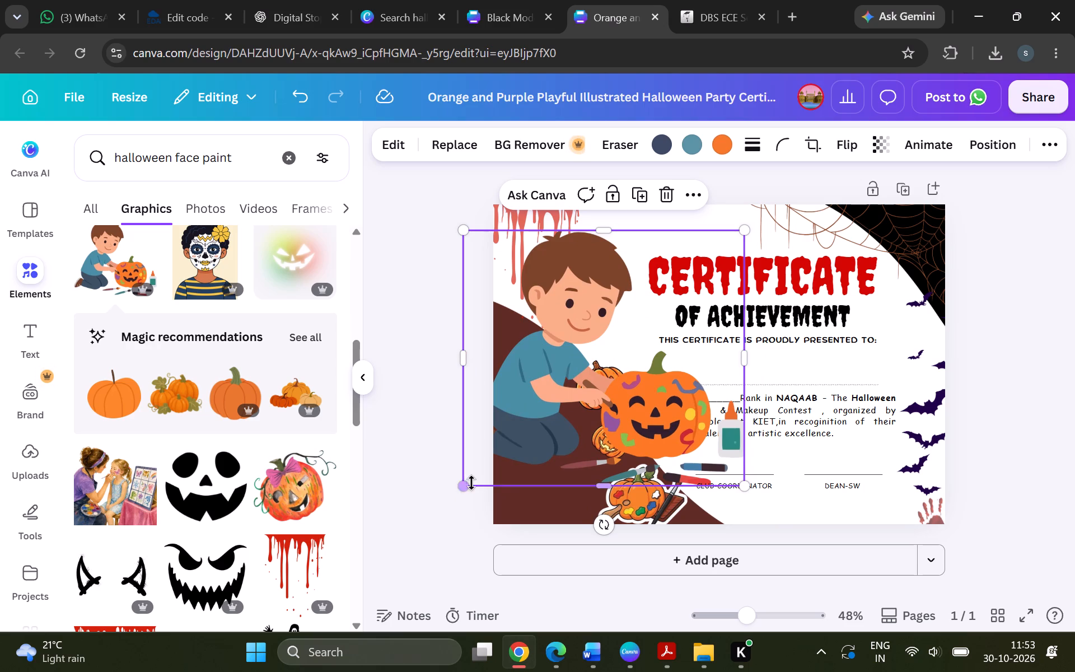
{"action": "left_click_drag", "start_coordinate": [469, 480], "coordinate": [569, 405]}
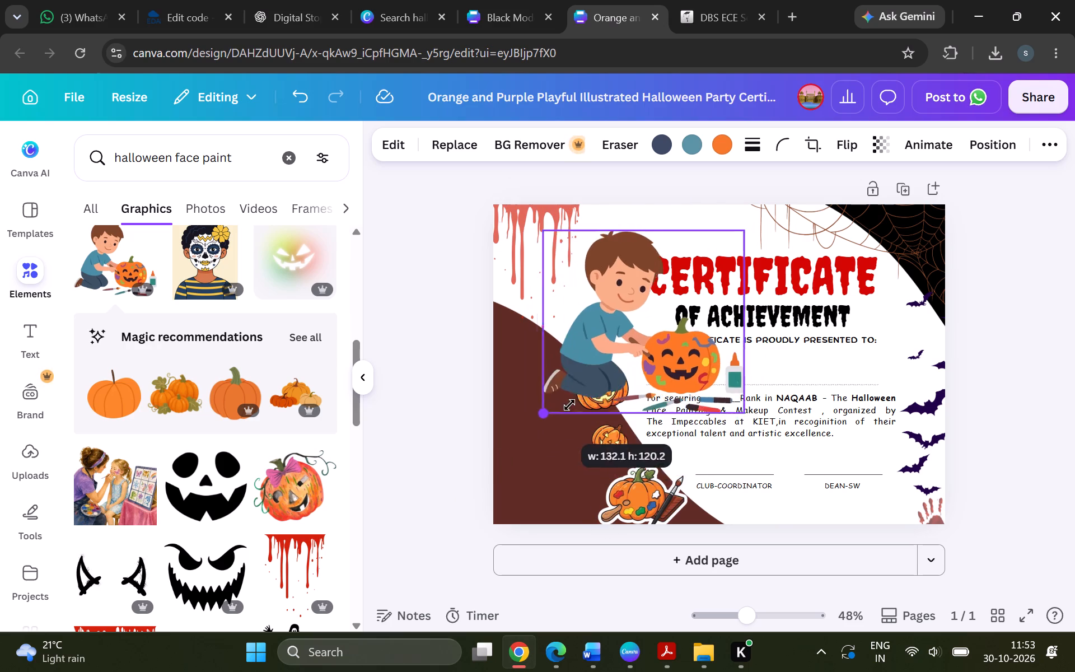
{"action": "left_click_drag", "start_coordinate": [569, 405], "coordinate": [582, 398]}
{"action": "left_click_drag", "start_coordinate": [637, 334], "coordinate": [615, 371]}
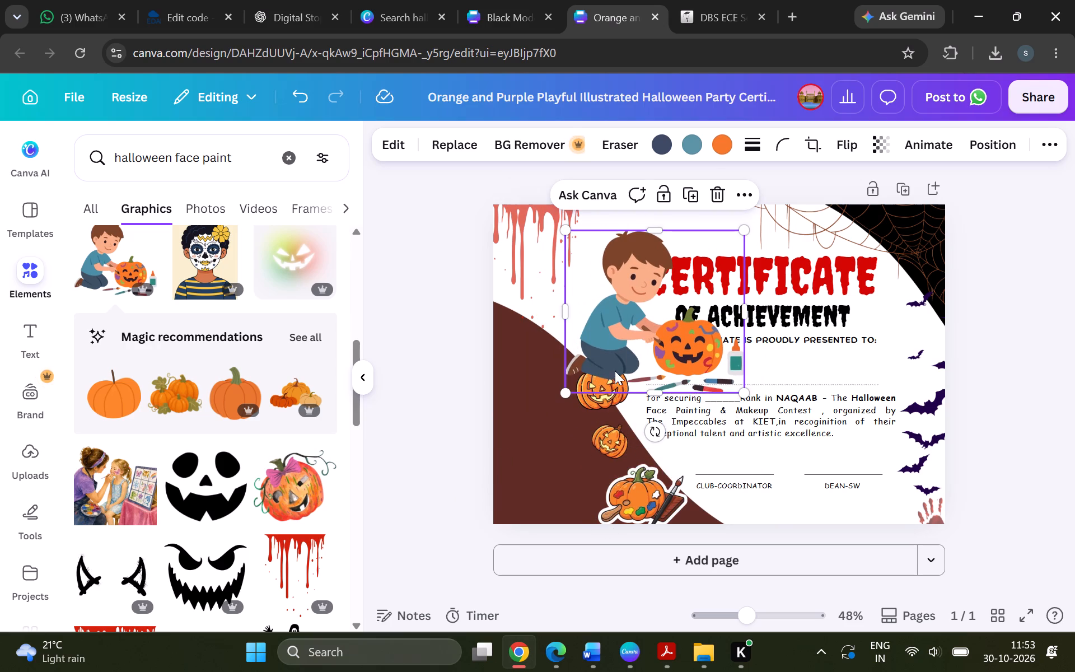
{"action": "left_click_drag", "start_coordinate": [615, 371], "coordinate": [559, 484]}
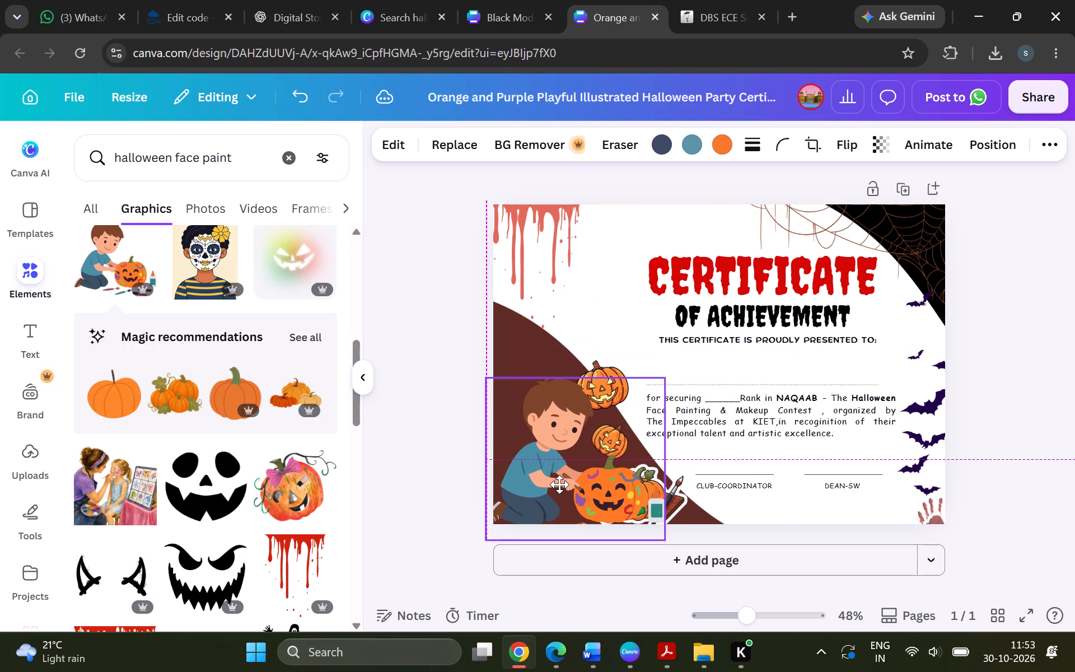
{"action": "left_click_drag", "start_coordinate": [559, 484], "coordinate": [559, 477]}
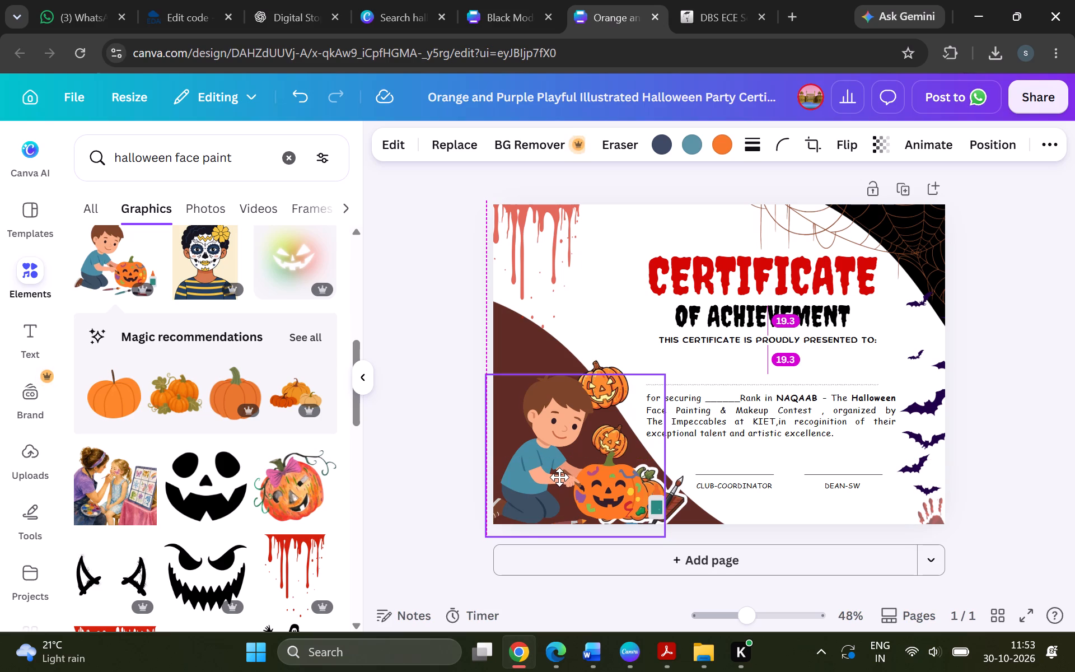
{"action": "left_click_drag", "start_coordinate": [559, 477], "coordinate": [565, 474]}
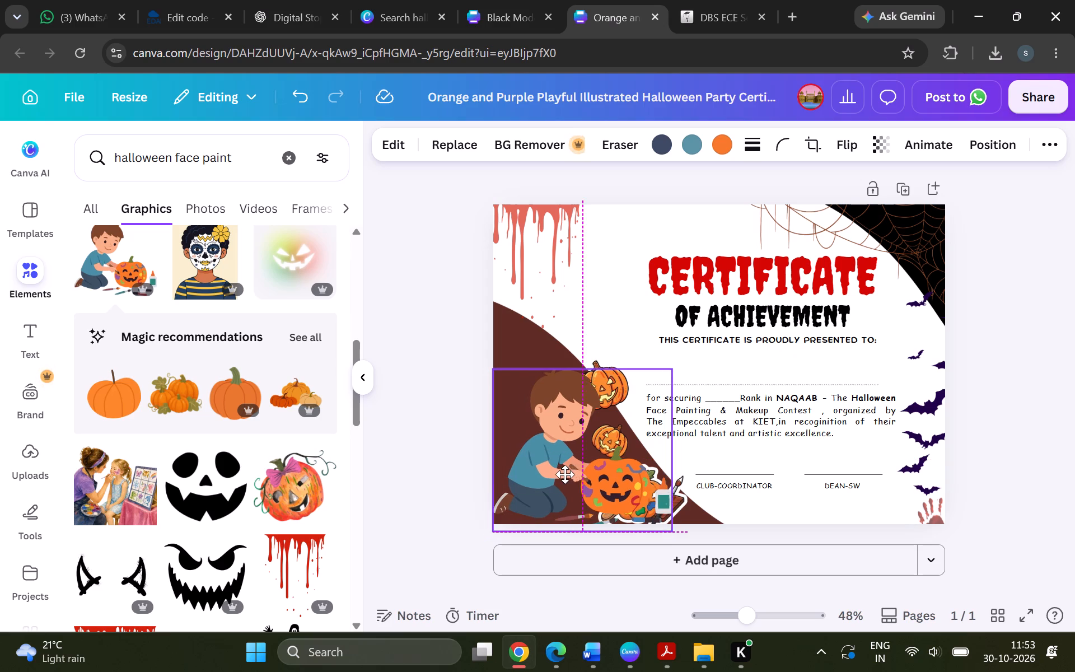
{"action": "left_click_drag", "start_coordinate": [565, 474], "coordinate": [568, 474]}
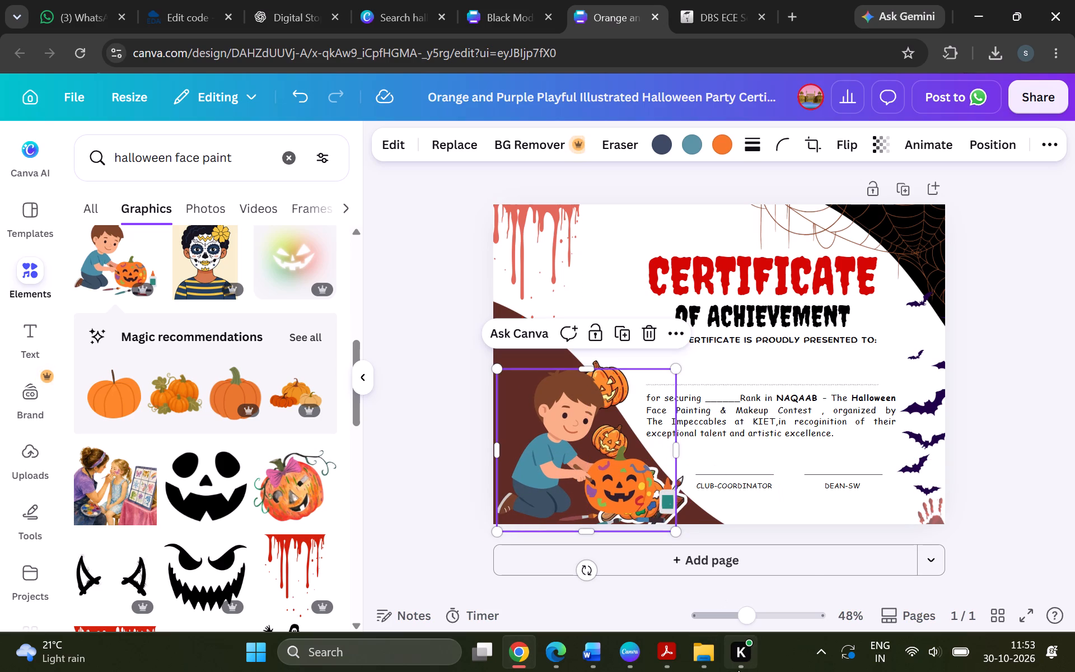
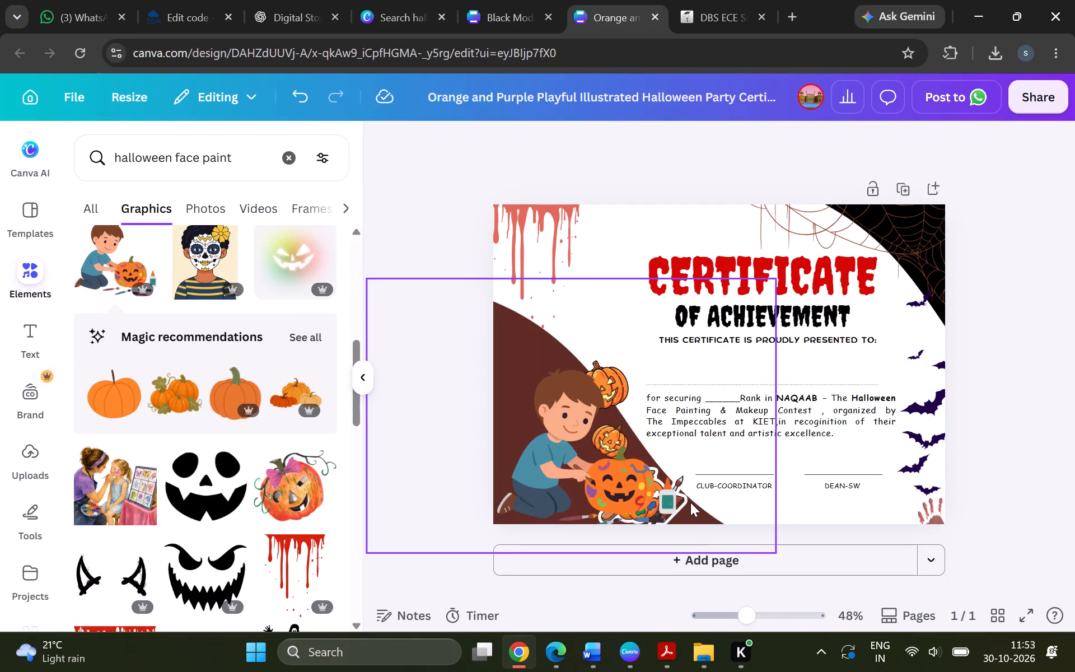
Move the pumpkin paint-palette sticker from beside the boy to the certificate's left edge, just below the blood drips.
{"action": "left_click", "coordinate": [680, 496]}
{"action": "left_click_drag", "start_coordinate": [680, 496], "coordinate": [649, 442]}
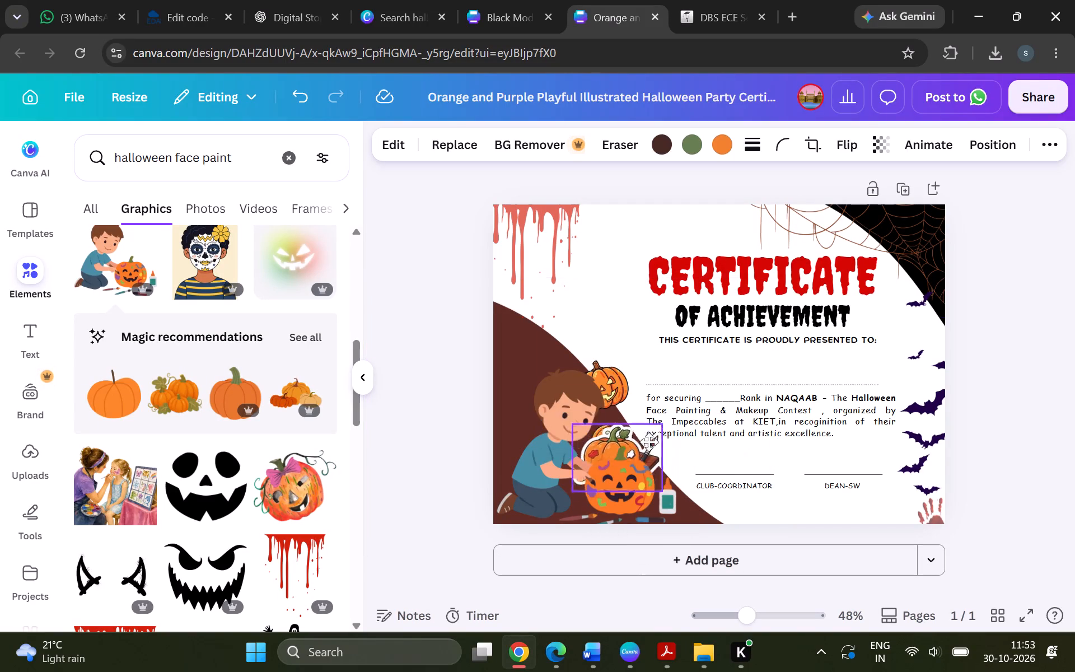
{"action": "left_click_drag", "start_coordinate": [649, 442], "coordinate": [567, 296]}
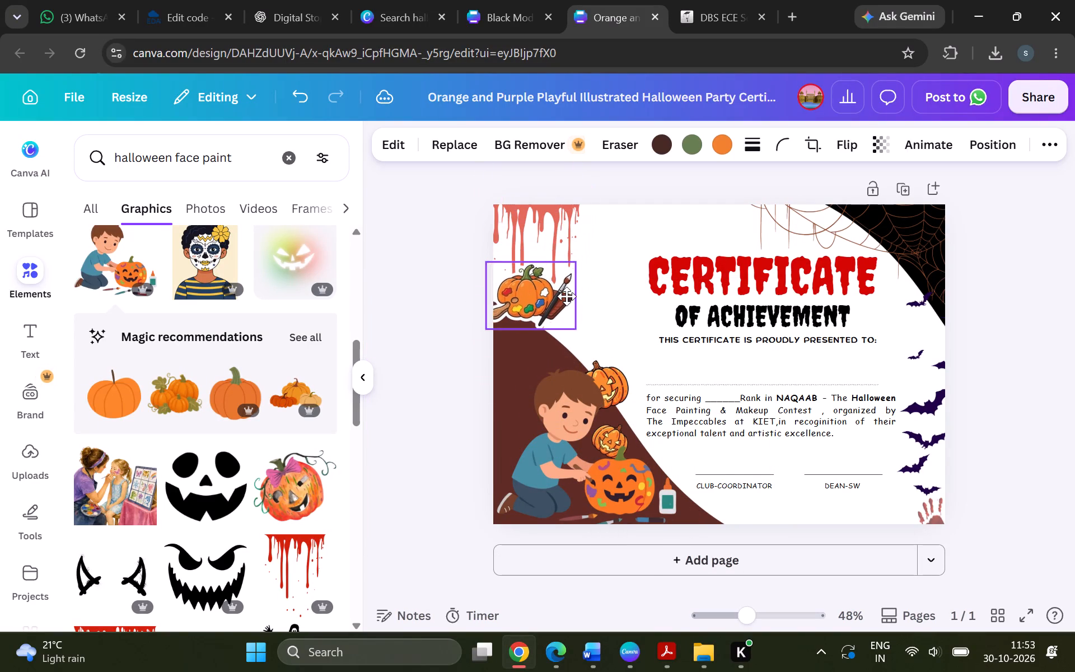
{"action": "left_click_drag", "start_coordinate": [567, 296], "coordinate": [569, 305]}
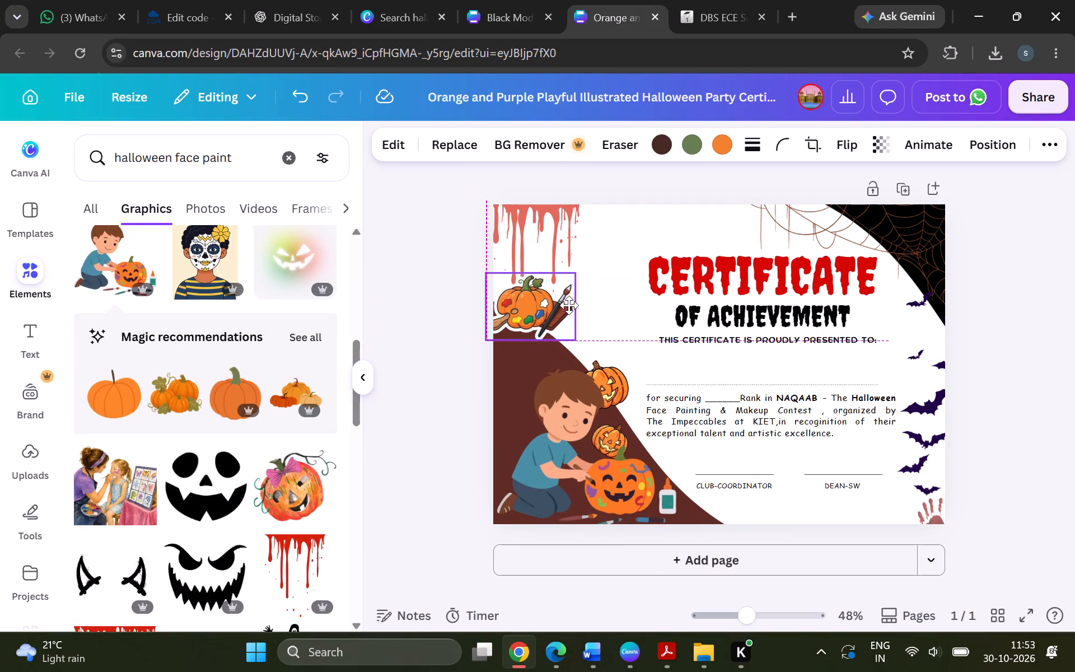
{"action": "left_click_drag", "start_coordinate": [569, 305], "coordinate": [571, 312]}
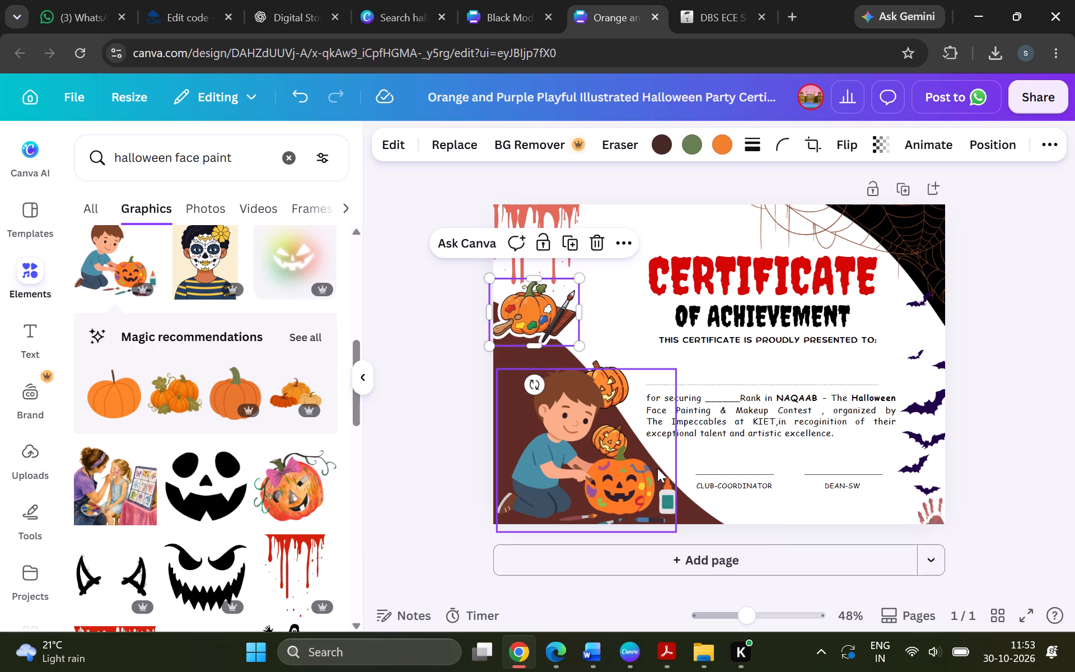
Shift the pumpkin-painting boy further into the certificate's bottom-left corner and shrink him to about 109 wide by 99 high.
{"action": "left_click", "coordinate": [570, 474]}
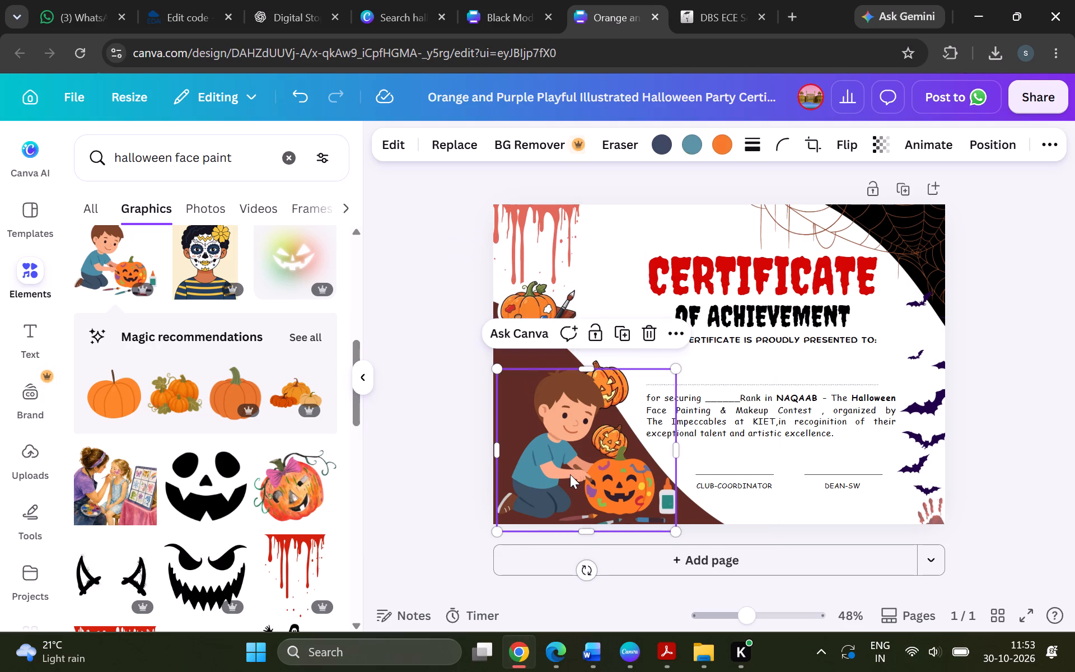
{"action": "left_click_drag", "start_coordinate": [570, 474], "coordinate": [554, 478]}
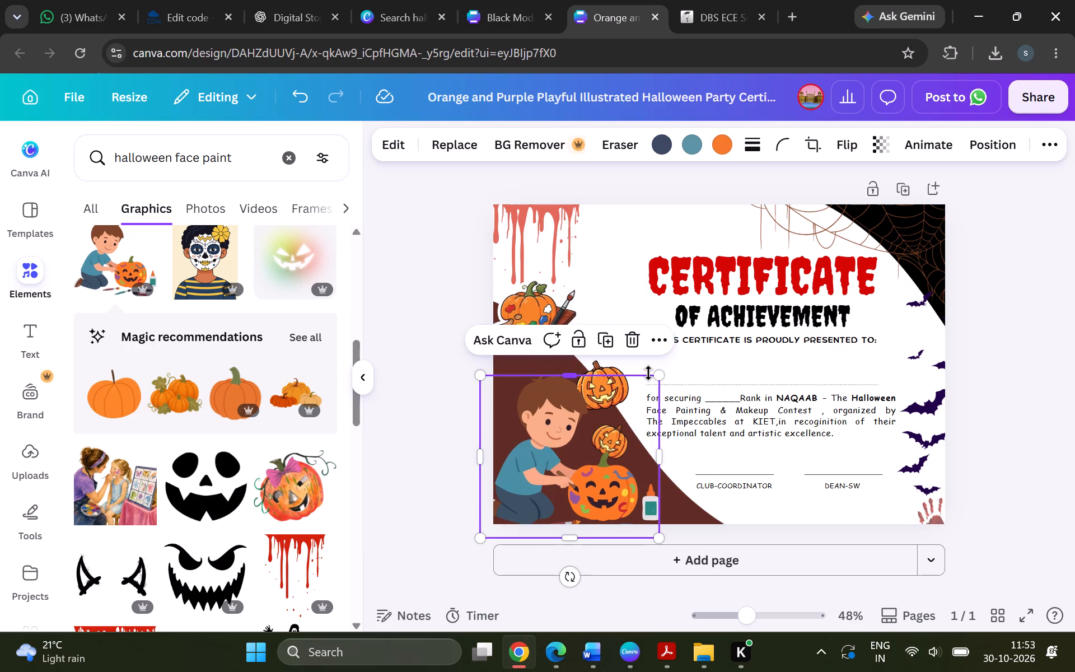
{"action": "left_click_drag", "start_coordinate": [657, 373], "coordinate": [638, 380]}
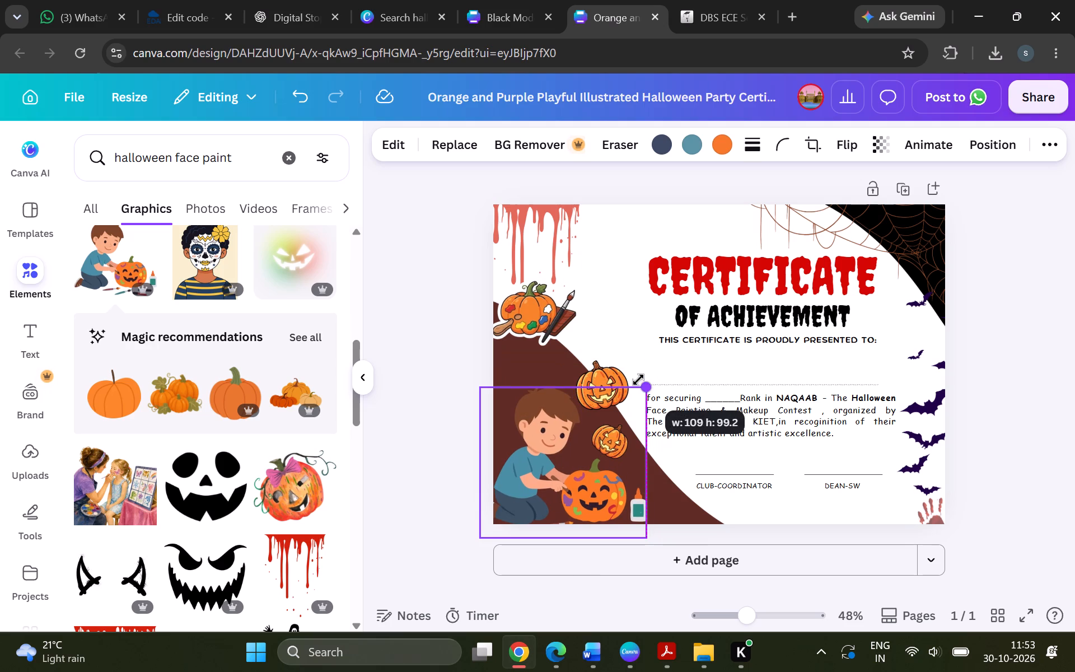
{"action": "left_click_drag", "start_coordinate": [638, 380], "coordinate": [634, 380]}
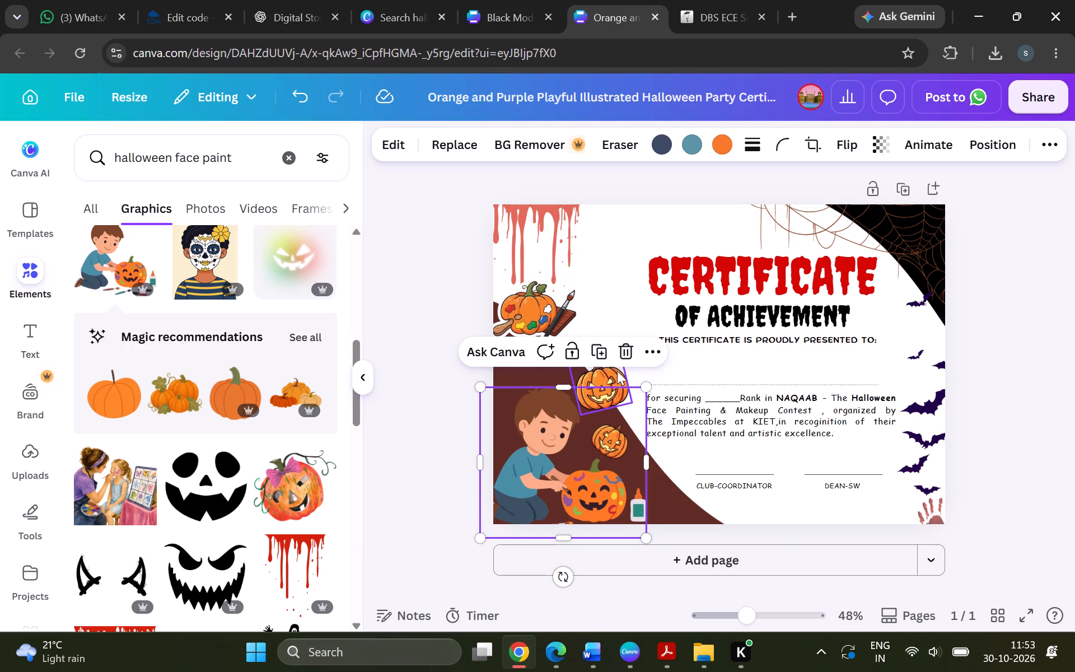
{"action": "left_click", "coordinate": [617, 371]}
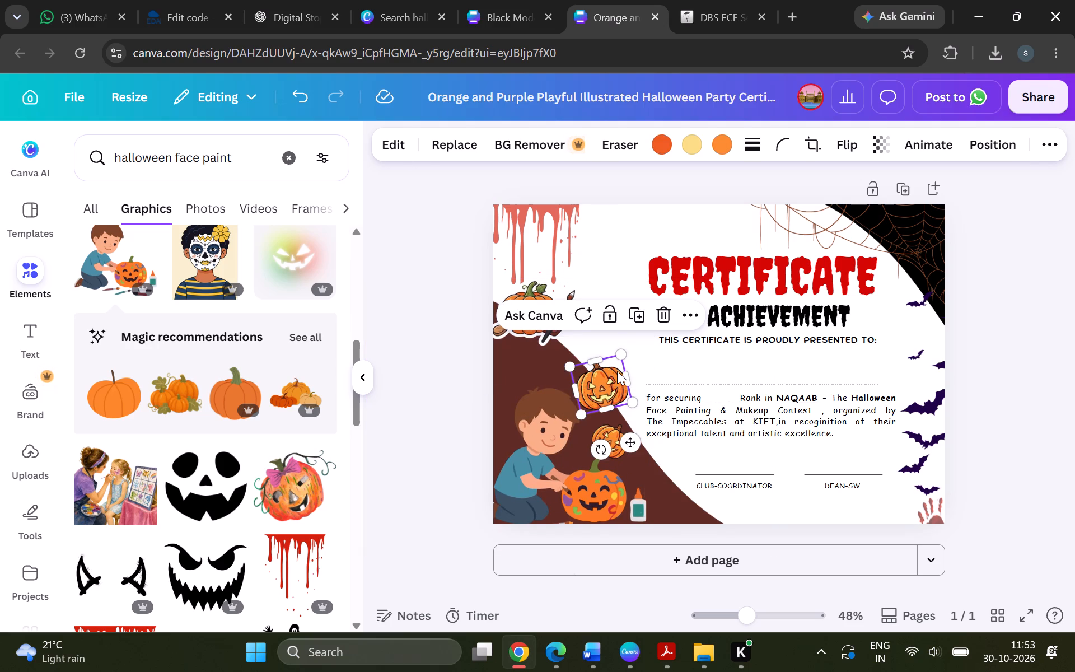
{"action": "left_click", "coordinate": [485, 190]}
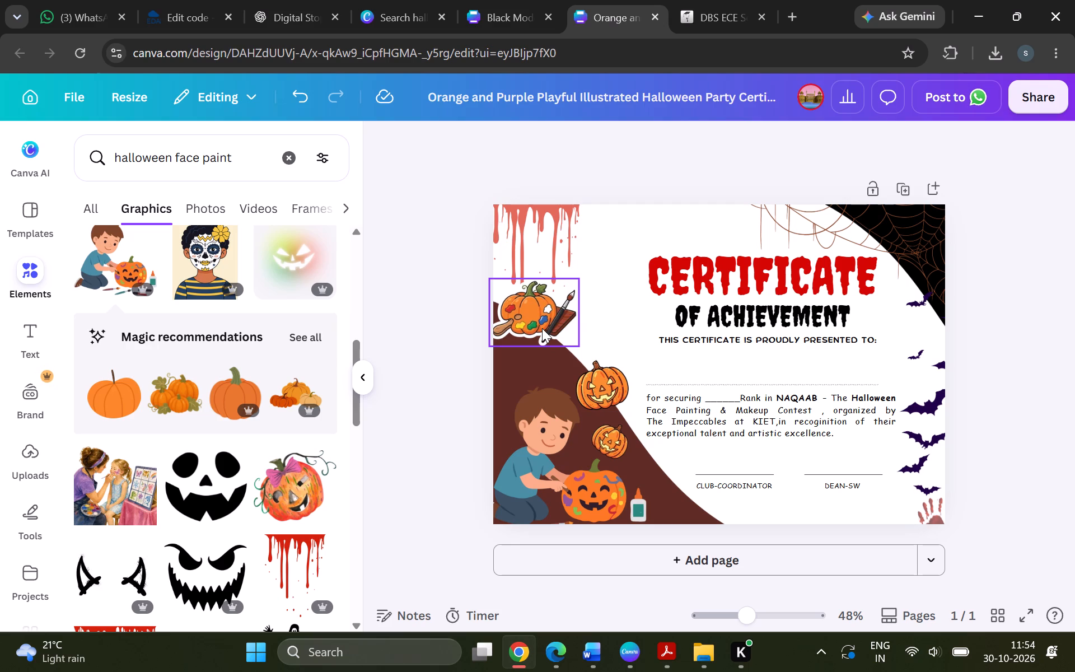
Lower the pumpkin paint-palette sticker slightly so it sits on the upper tip of the brown curved area.
{"action": "left_click_drag", "start_coordinate": [542, 328], "coordinate": [544, 352]}
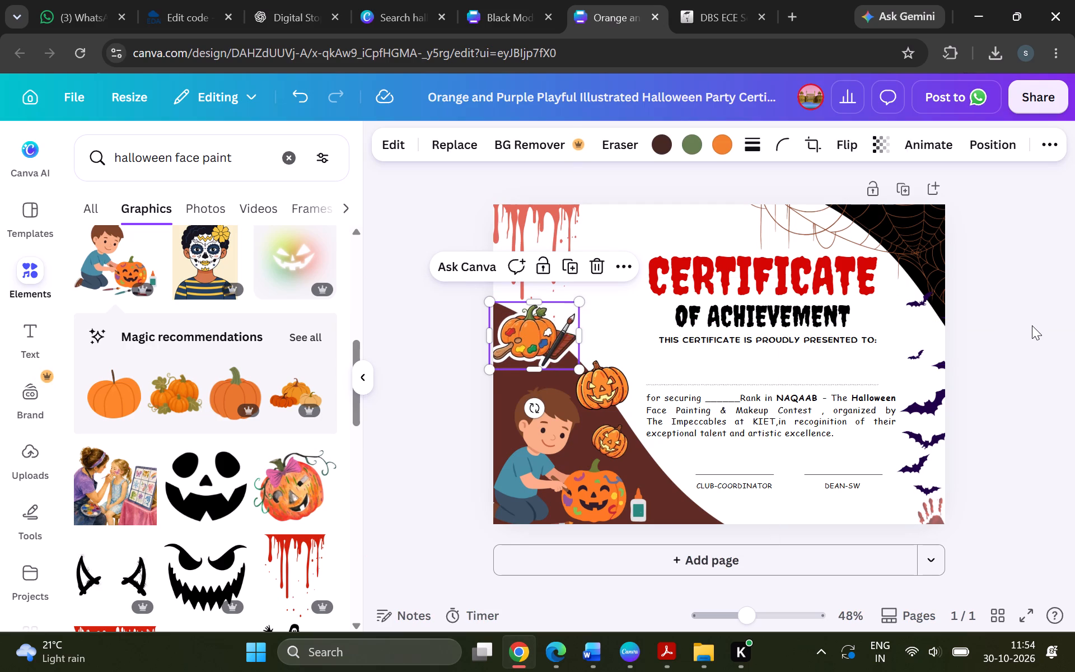
{"action": "left_click", "coordinate": [1032, 325]}
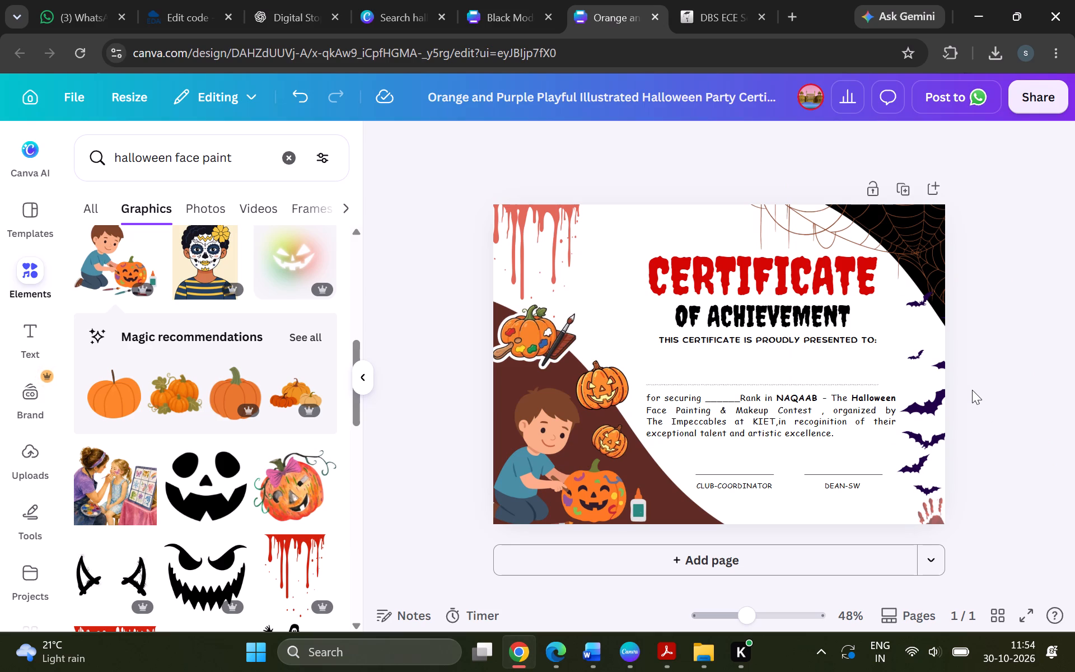
Look further through the halloween face paint graphics for more artwork that suits the certificate.
{"action": "scroll", "coordinate": [242, 563], "scroll_direction": "down", "scroll_amount": 1}
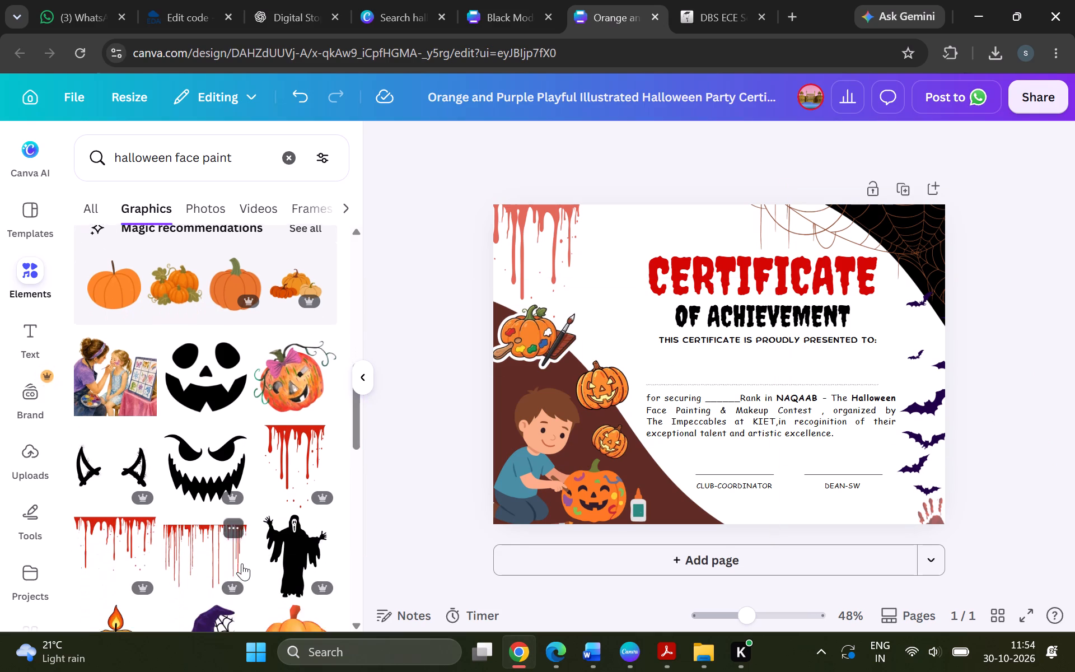
{"action": "scroll", "coordinate": [242, 563], "scroll_direction": "down", "scroll_amount": 4}
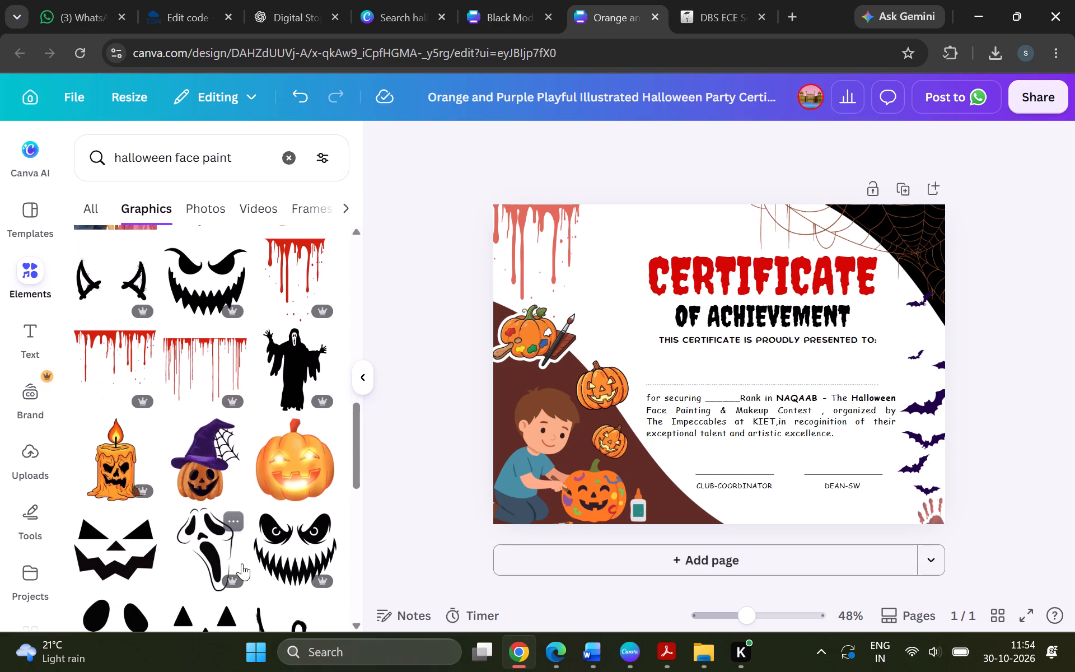
{"action": "scroll", "coordinate": [242, 563], "scroll_direction": "down", "scroll_amount": 2}
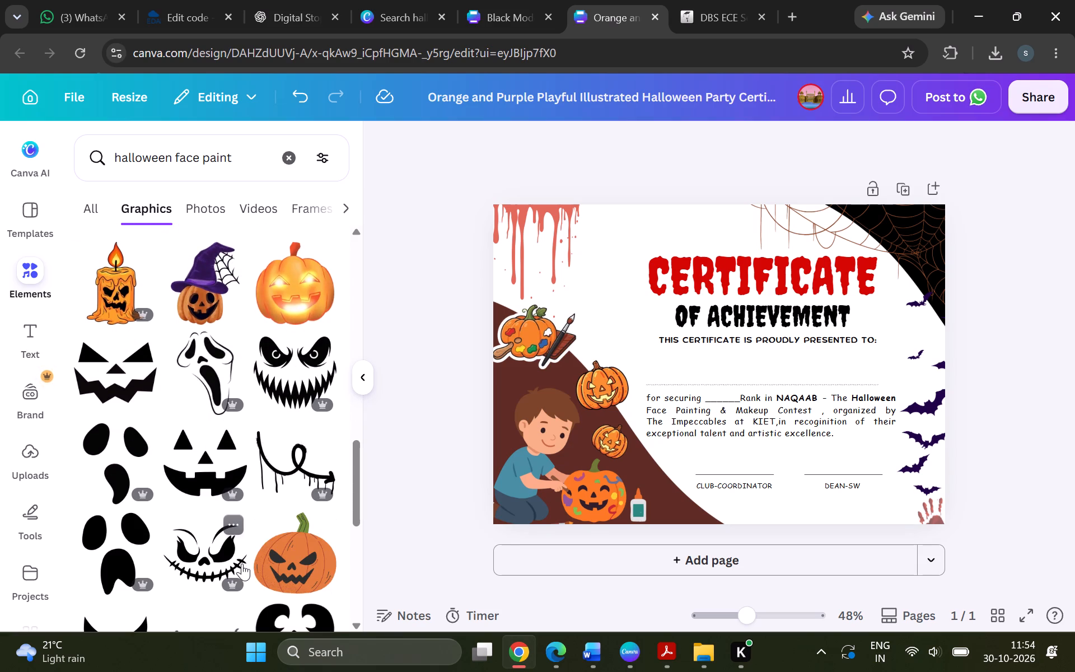
{"action": "scroll", "coordinate": [242, 563], "scroll_direction": "down", "scroll_amount": 4}
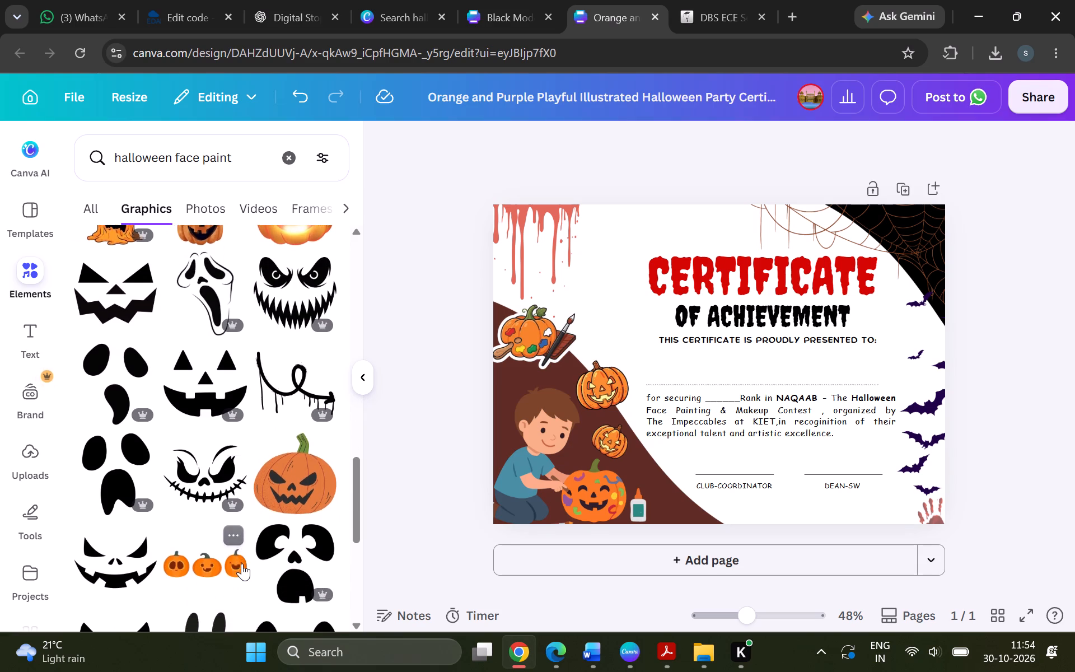
{"action": "scroll", "coordinate": [242, 563], "scroll_direction": "down", "scroll_amount": 4}
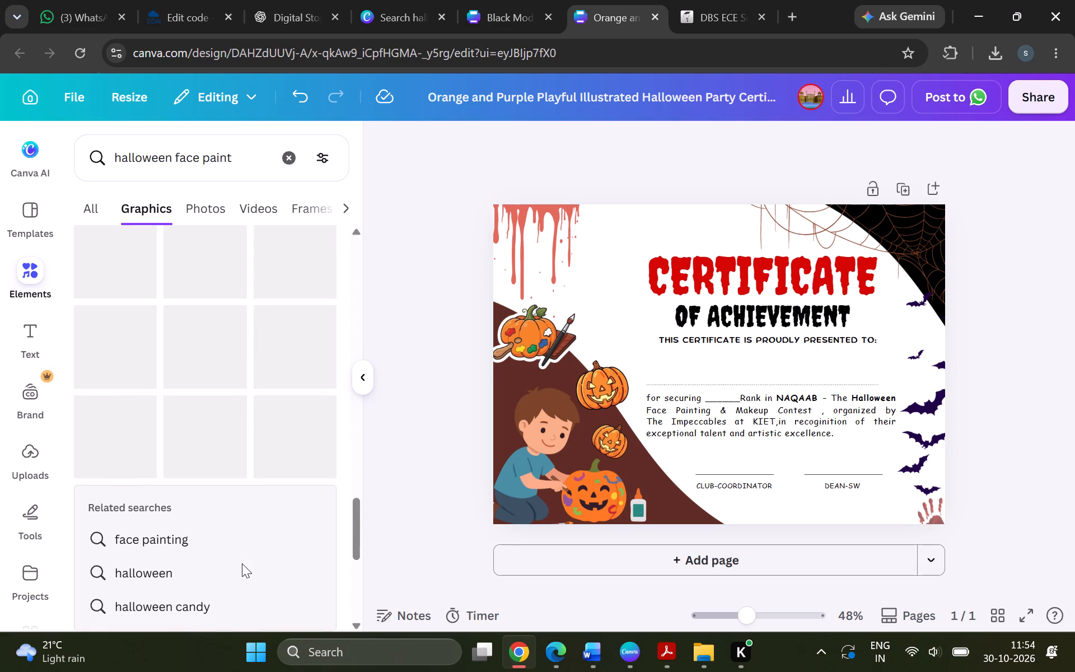
{"action": "scroll", "coordinate": [242, 563], "scroll_direction": "down", "scroll_amount": 7}
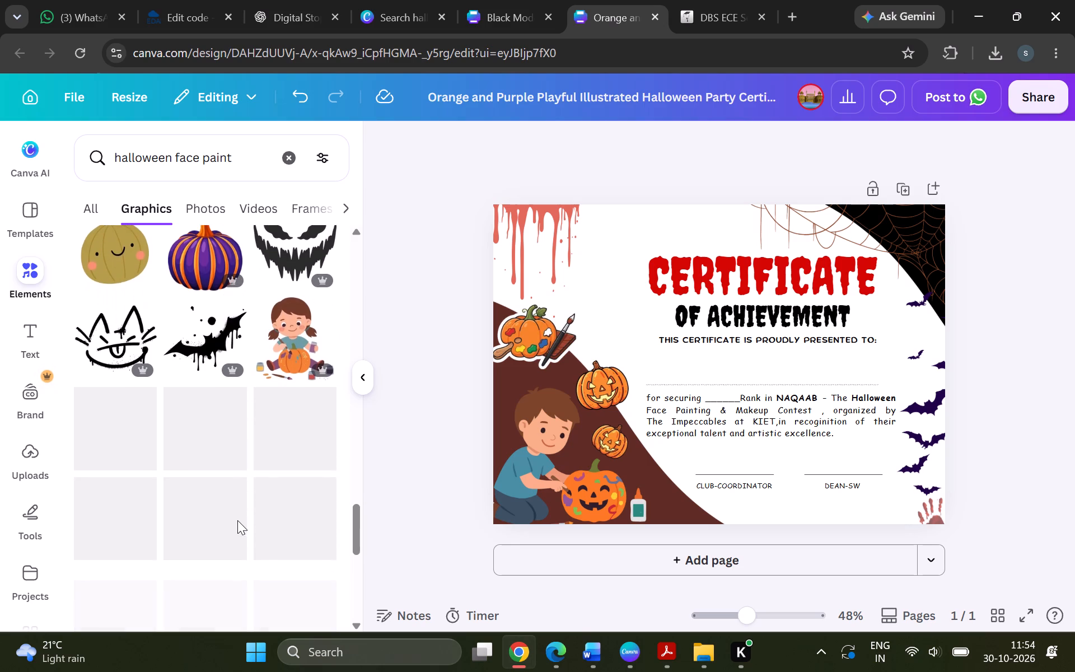
{"action": "scroll", "coordinate": [237, 520], "scroll_direction": "down", "scroll_amount": 1}
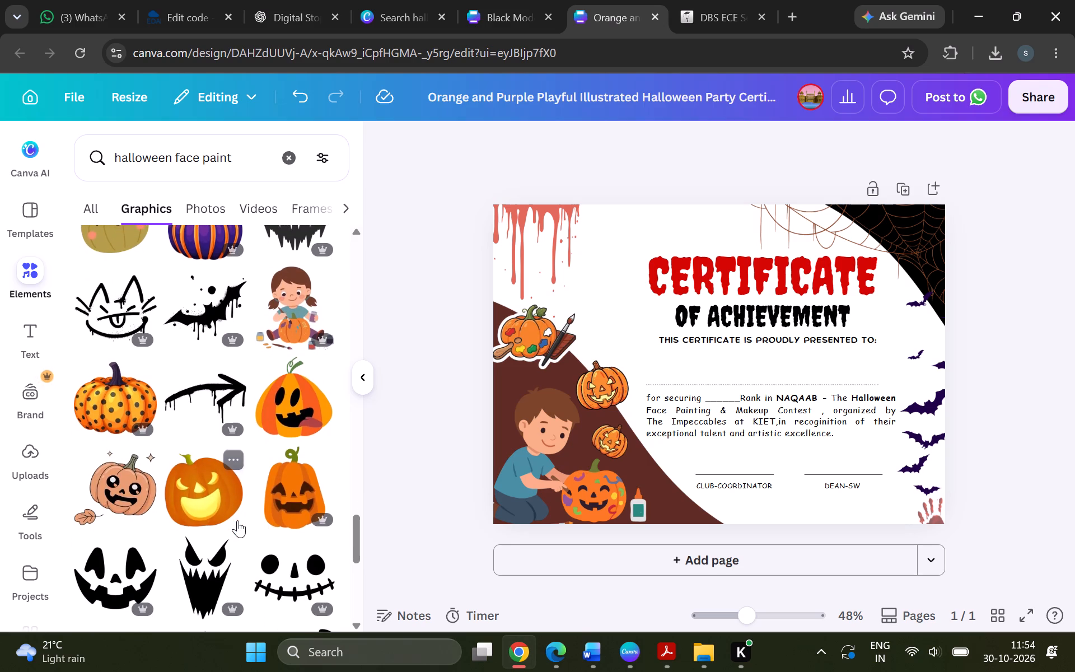
{"action": "scroll", "coordinate": [237, 520], "scroll_direction": "down", "scroll_amount": 2}
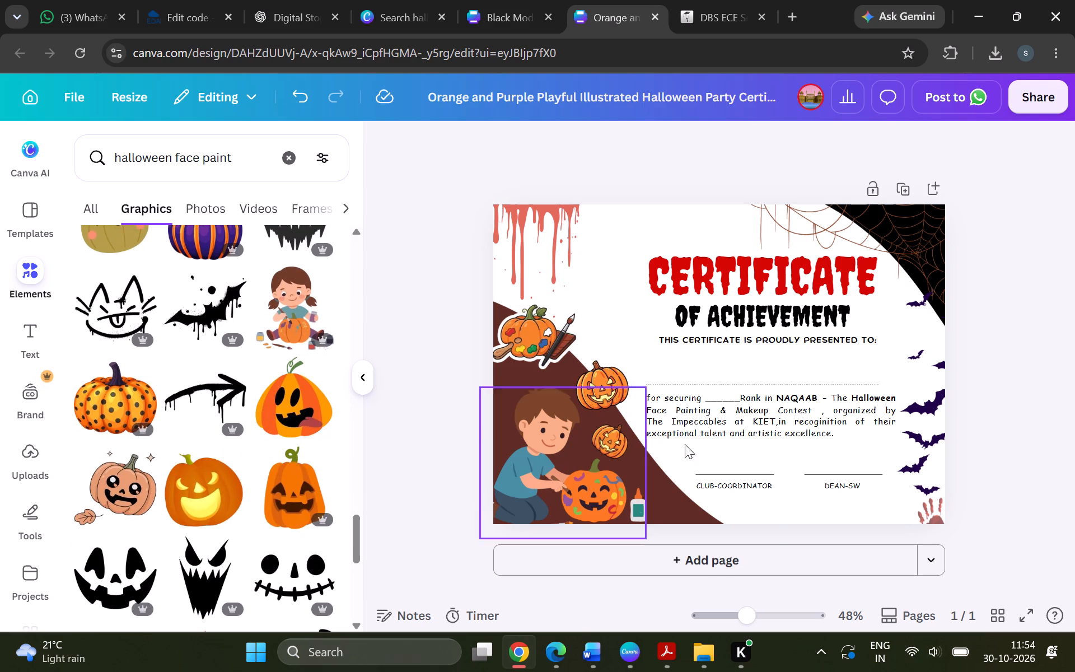
{"action": "left_click", "coordinate": [975, 421]}
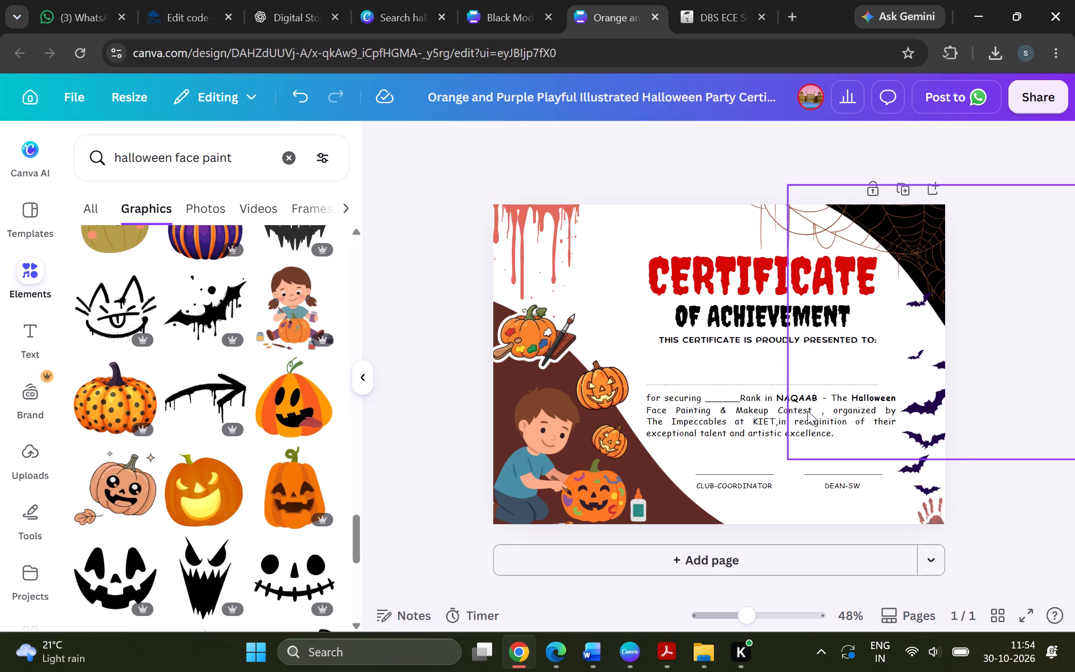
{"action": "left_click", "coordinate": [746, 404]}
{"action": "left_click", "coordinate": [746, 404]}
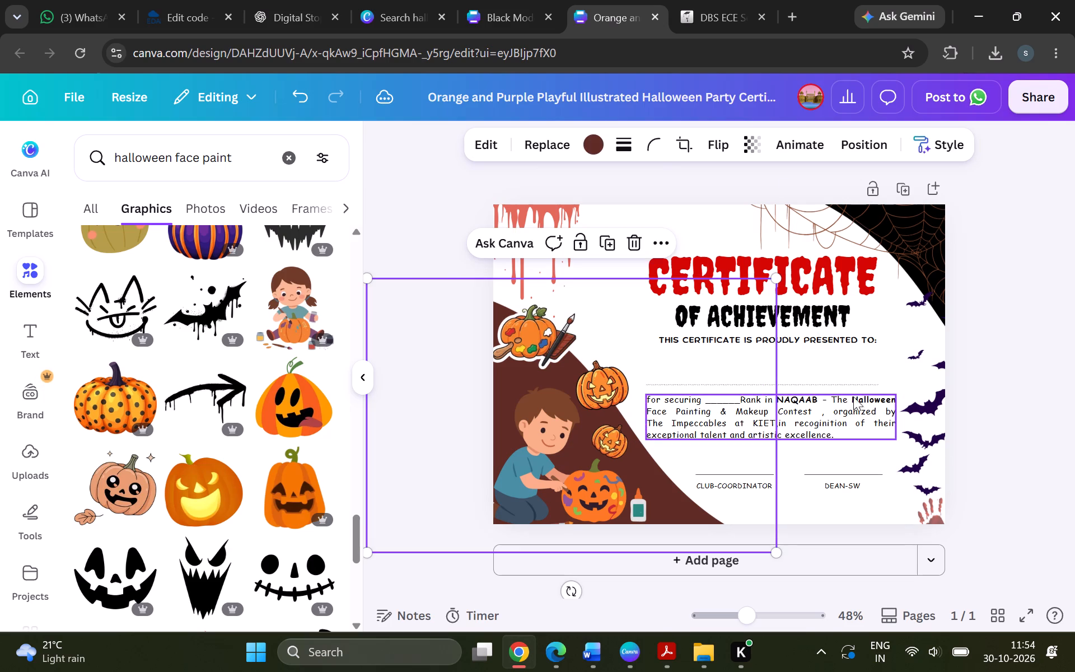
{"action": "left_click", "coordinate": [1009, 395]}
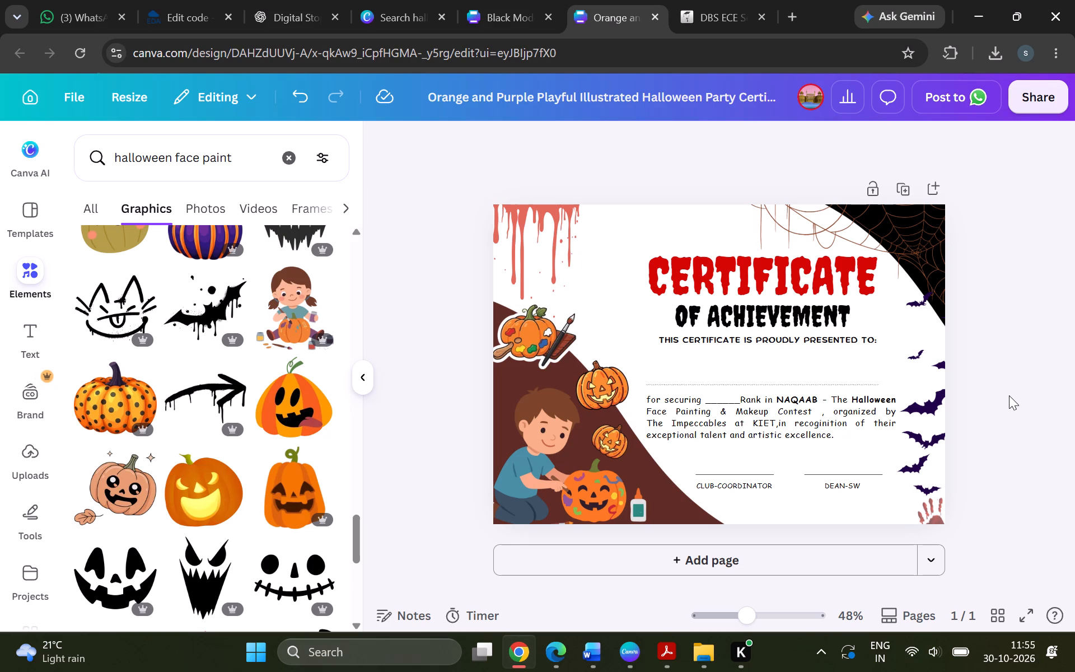
Save the current state of the Halloween certificate design.
{"action": "key", "text": "ctrl+s"}
Open the download settings for exporting the finished Halloween certificate as an image file.
{"action": "left_click", "coordinate": [1041, 85]}
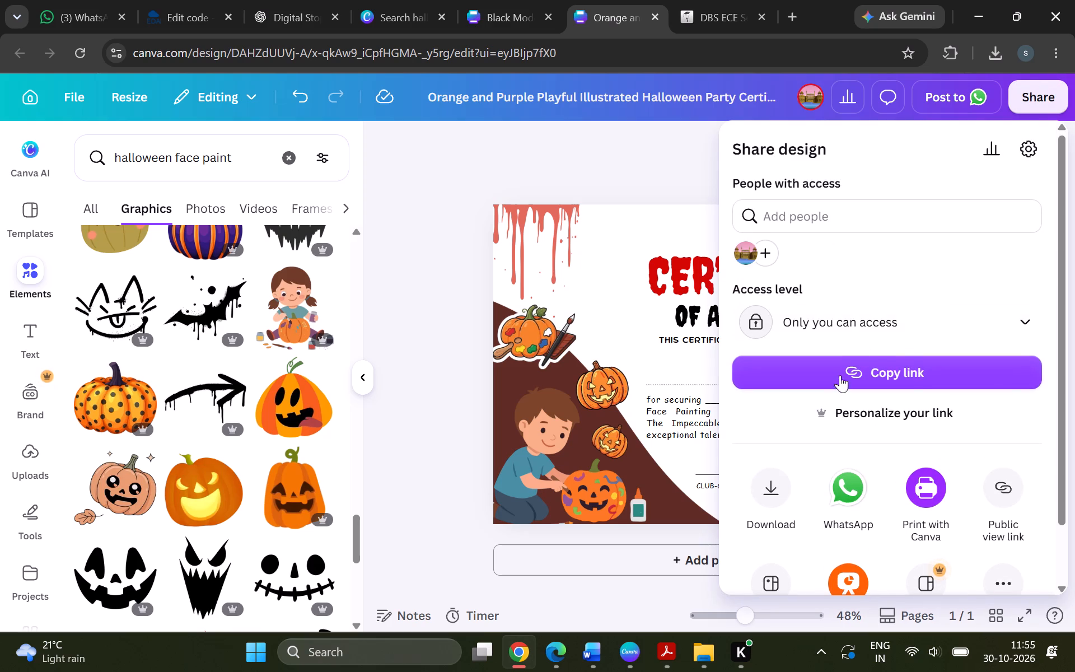
{"action": "left_click", "coordinate": [776, 493]}
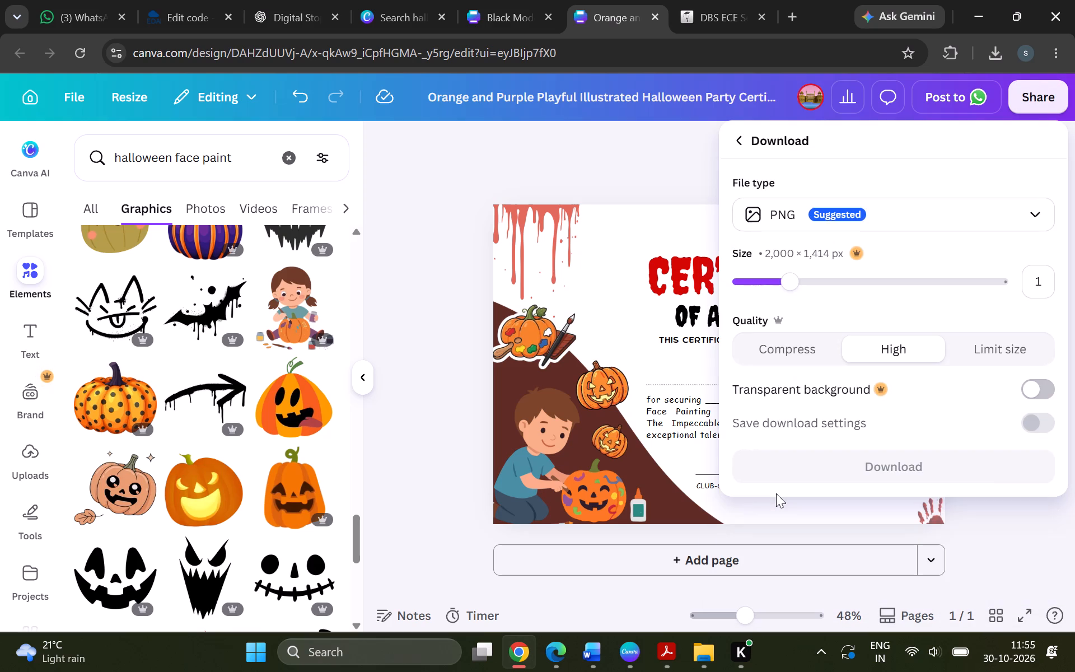
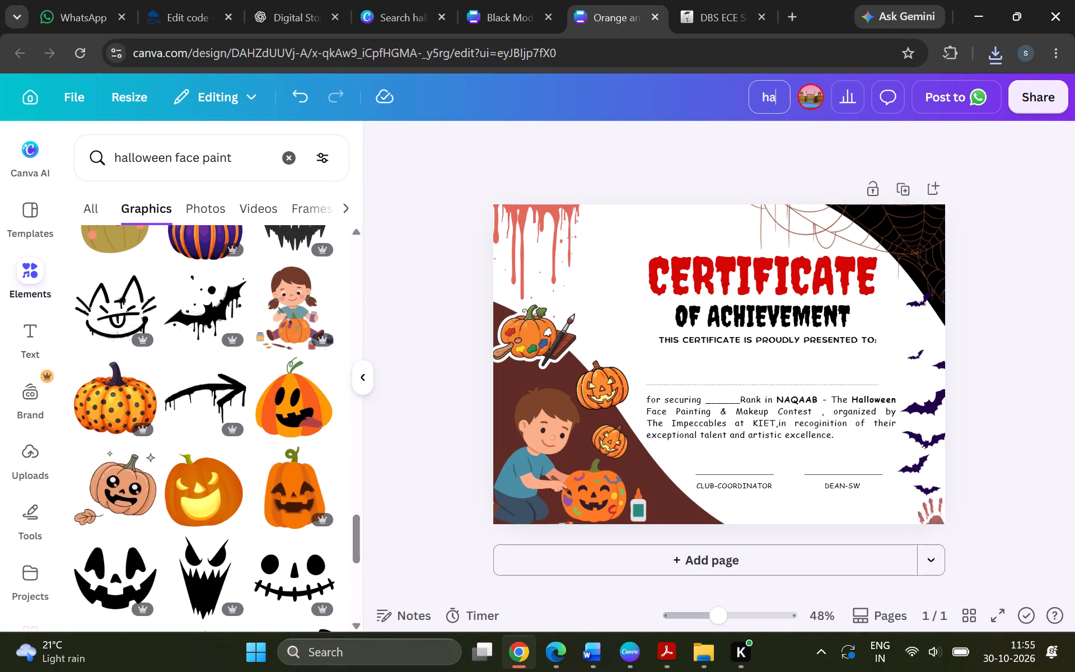
Finish naming the design "halloween certificate".
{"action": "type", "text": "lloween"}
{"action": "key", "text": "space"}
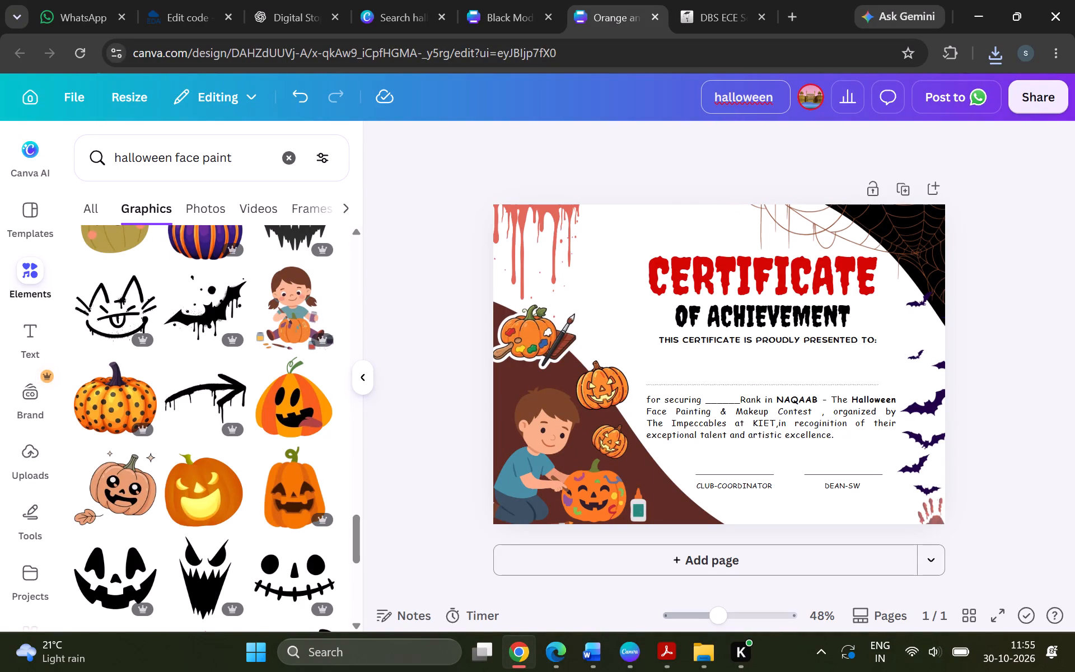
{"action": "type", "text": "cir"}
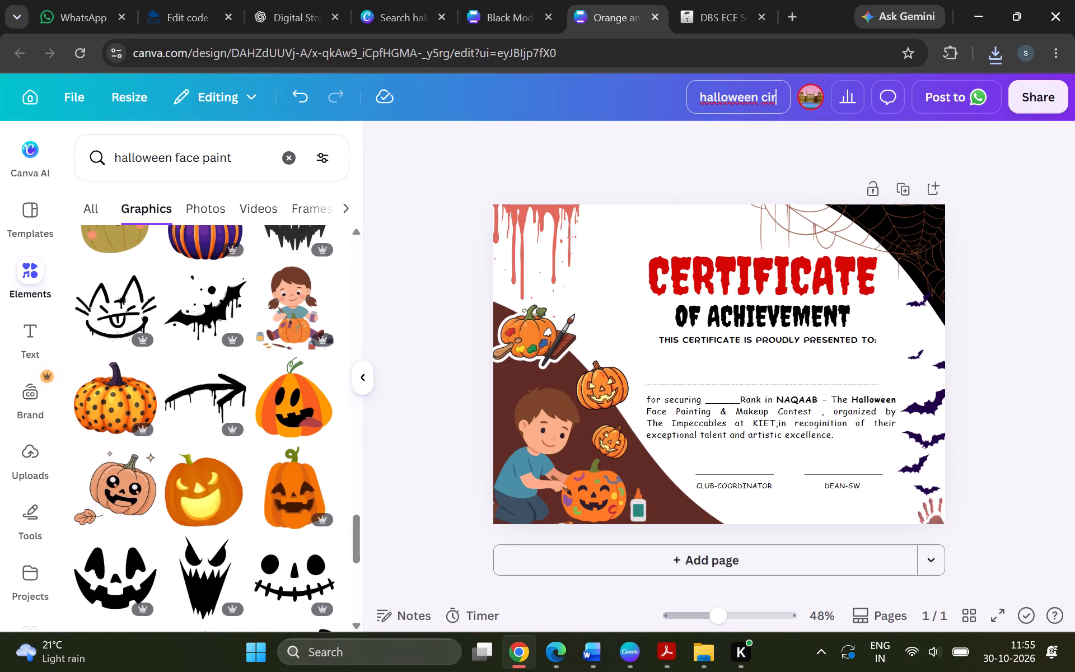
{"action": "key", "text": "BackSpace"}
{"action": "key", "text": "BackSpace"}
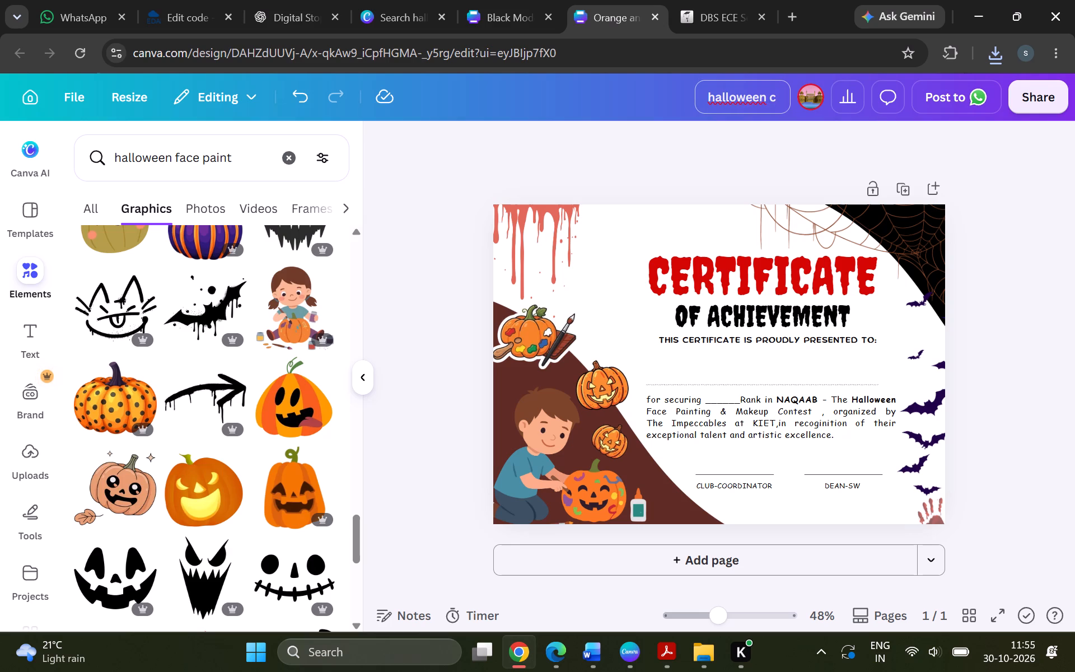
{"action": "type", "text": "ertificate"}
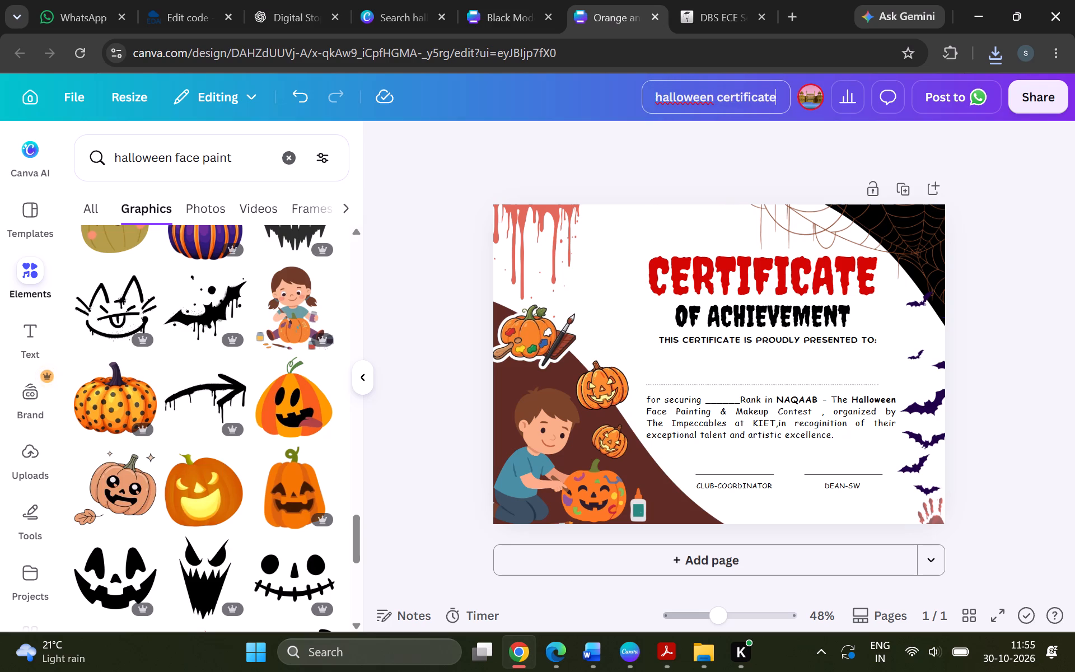
Apply the name "halloween certificate" as the design's title.
{"action": "left_click", "coordinate": [793, 148]}
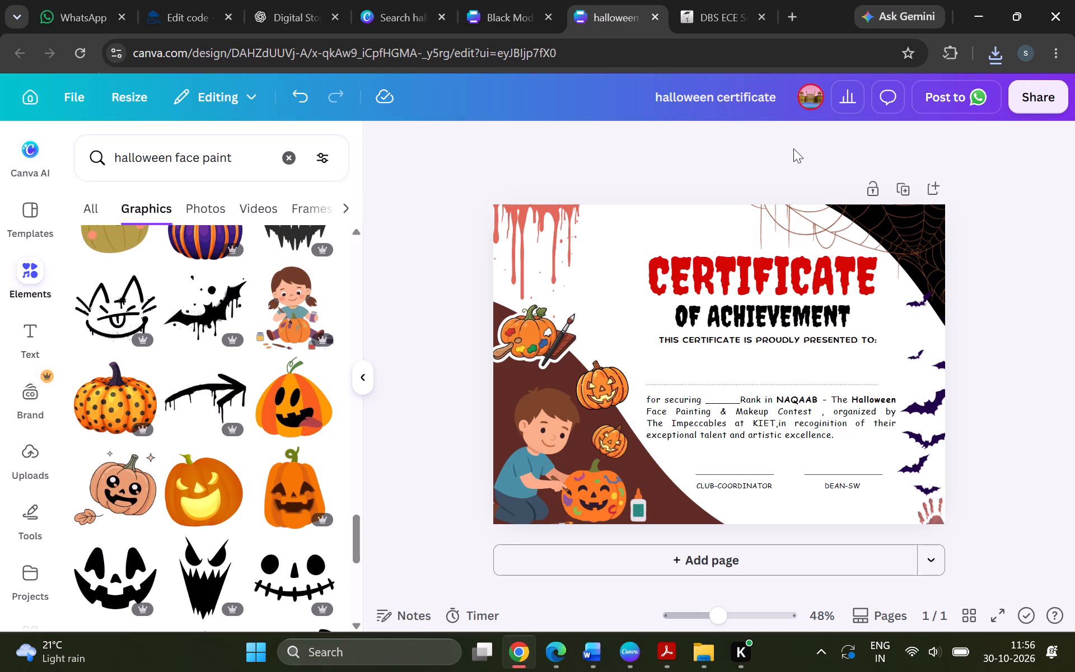
Download the finished certificate design as a PNG image, starting with its download settings.
{"action": "left_click", "coordinate": [1039, 96]}
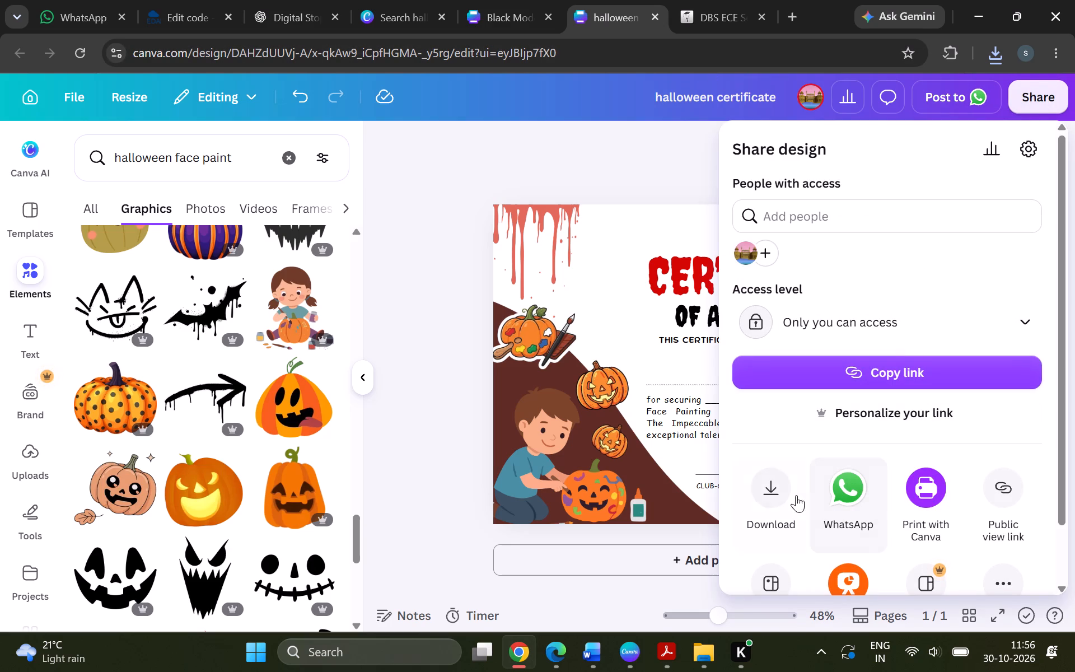
{"action": "left_click", "coordinate": [767, 486]}
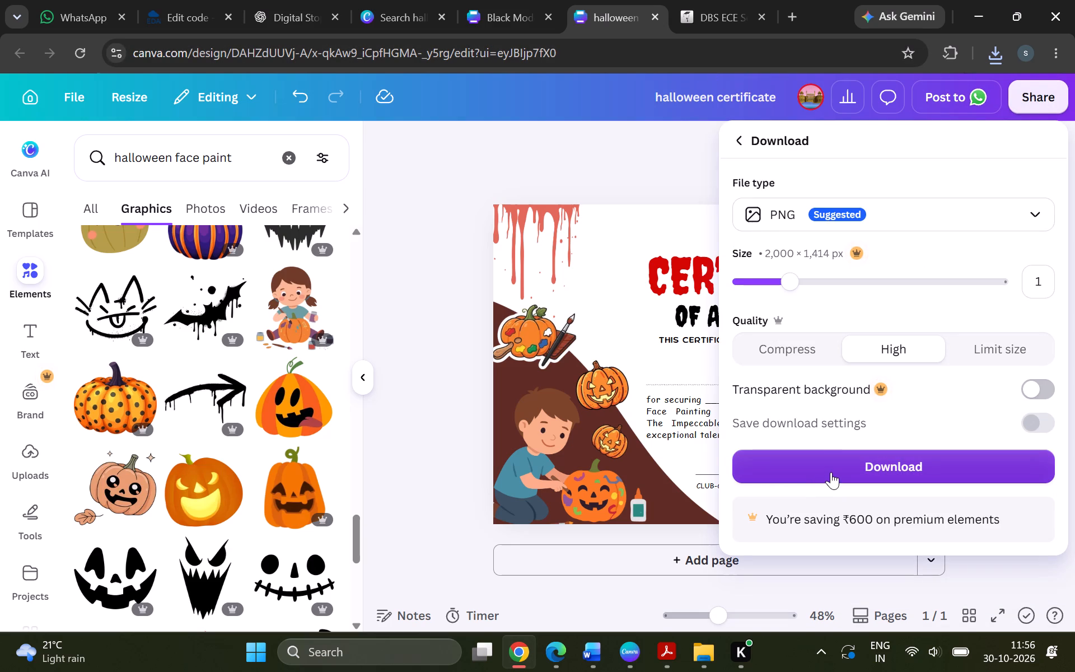
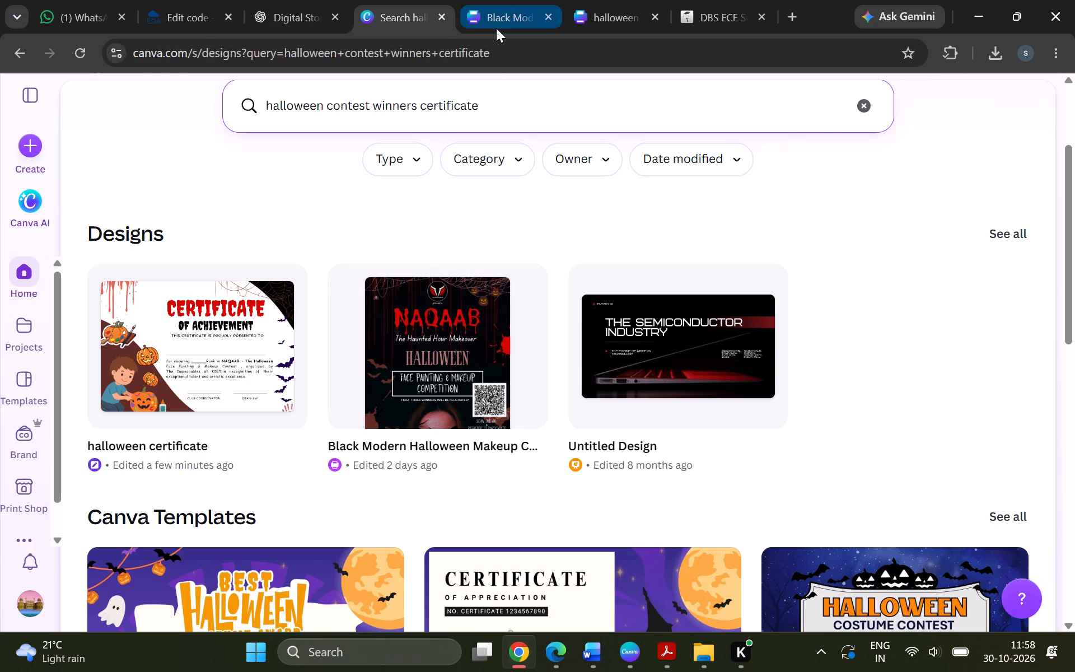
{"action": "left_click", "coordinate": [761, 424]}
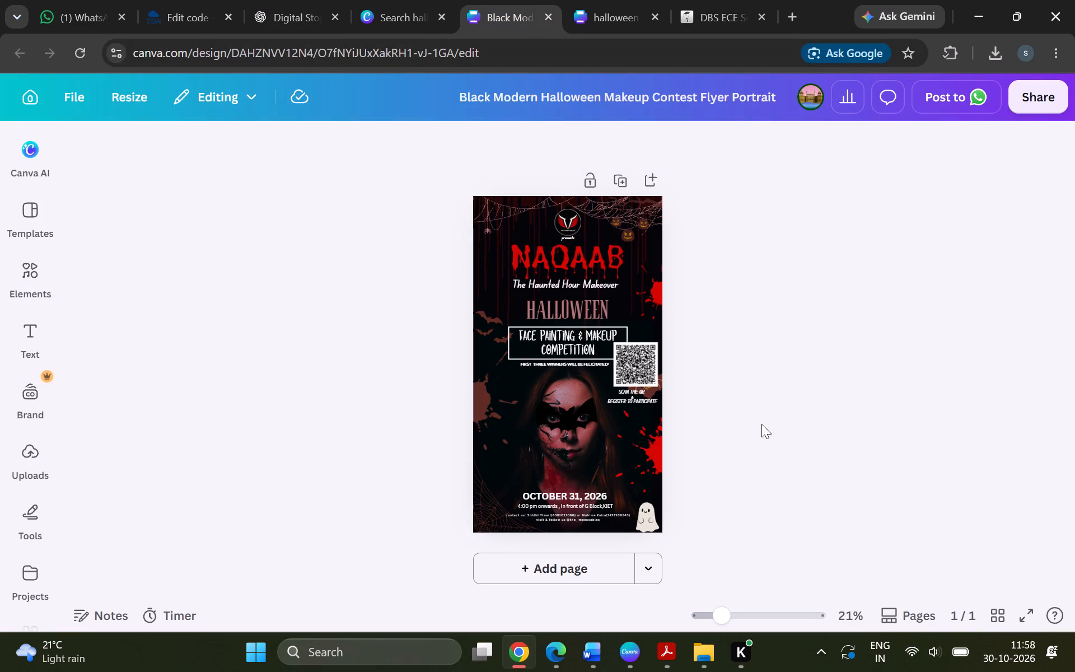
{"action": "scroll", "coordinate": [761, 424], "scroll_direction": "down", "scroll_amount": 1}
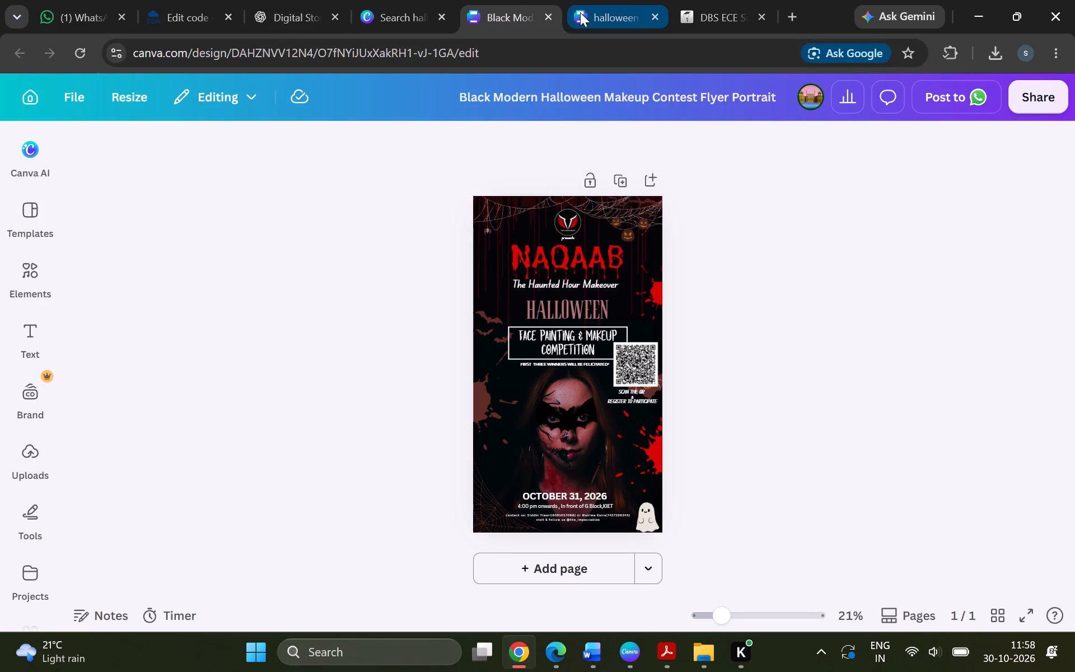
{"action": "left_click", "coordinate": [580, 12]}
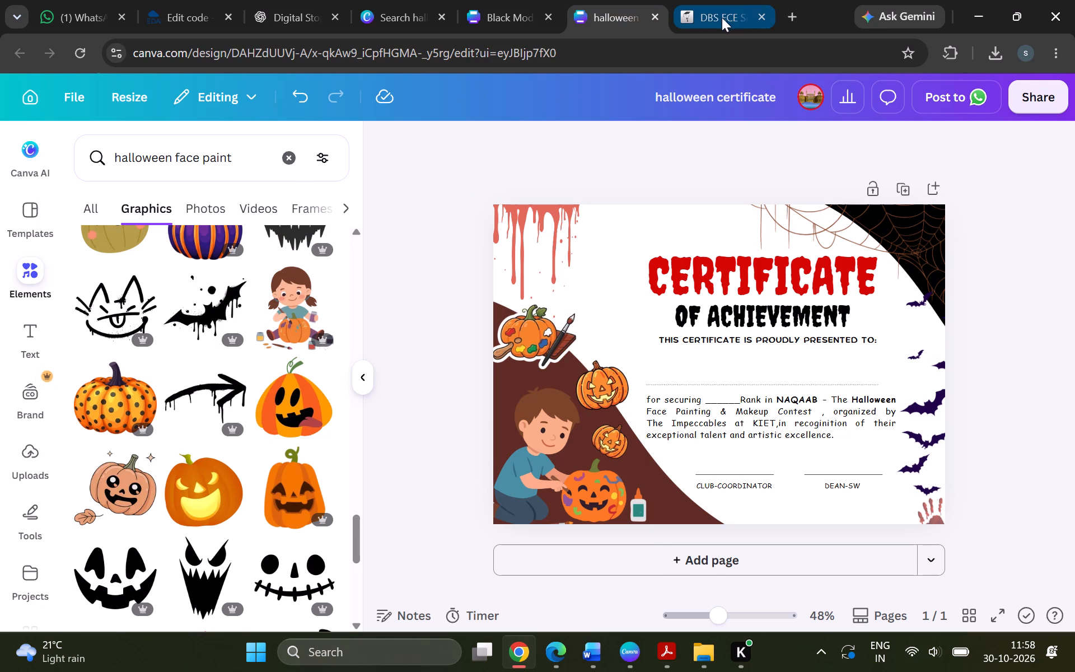
Switch to the KIET Moodle page with the assignment submission and log out of the student account.
{"action": "left_click", "coordinate": [714, 16]}
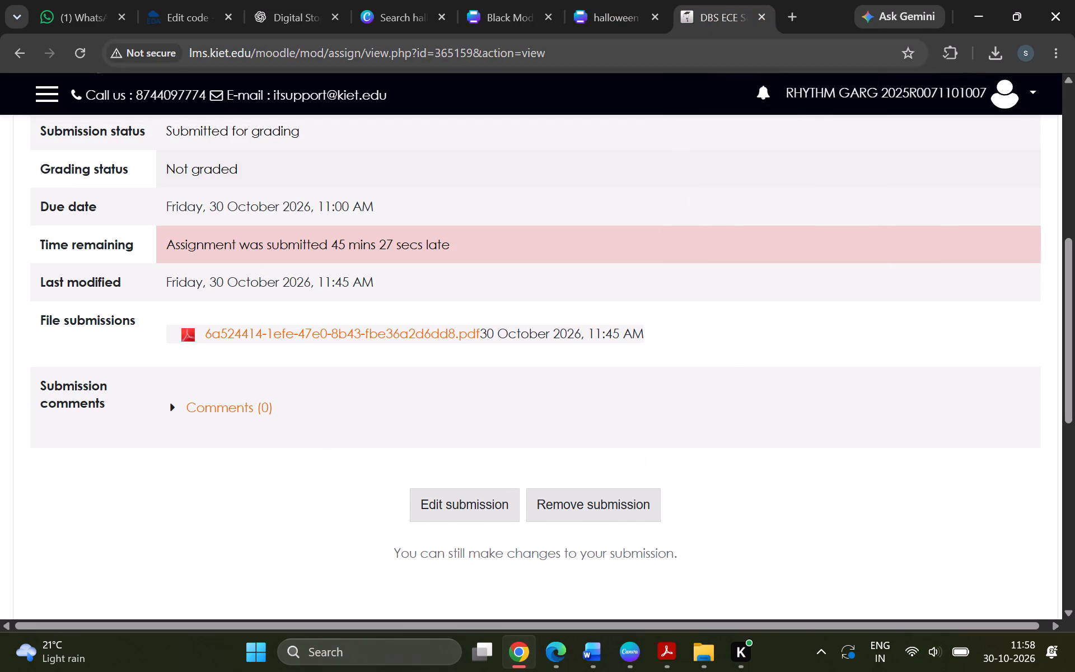
{"action": "left_click", "coordinate": [1031, 94]}
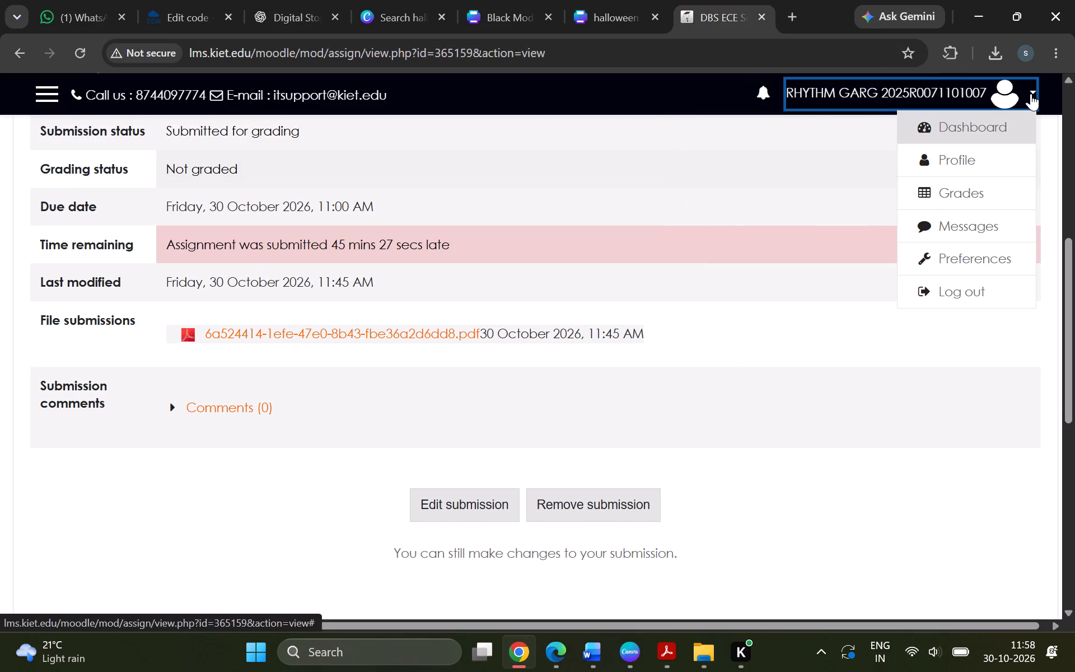
{"action": "left_click", "coordinate": [973, 284]}
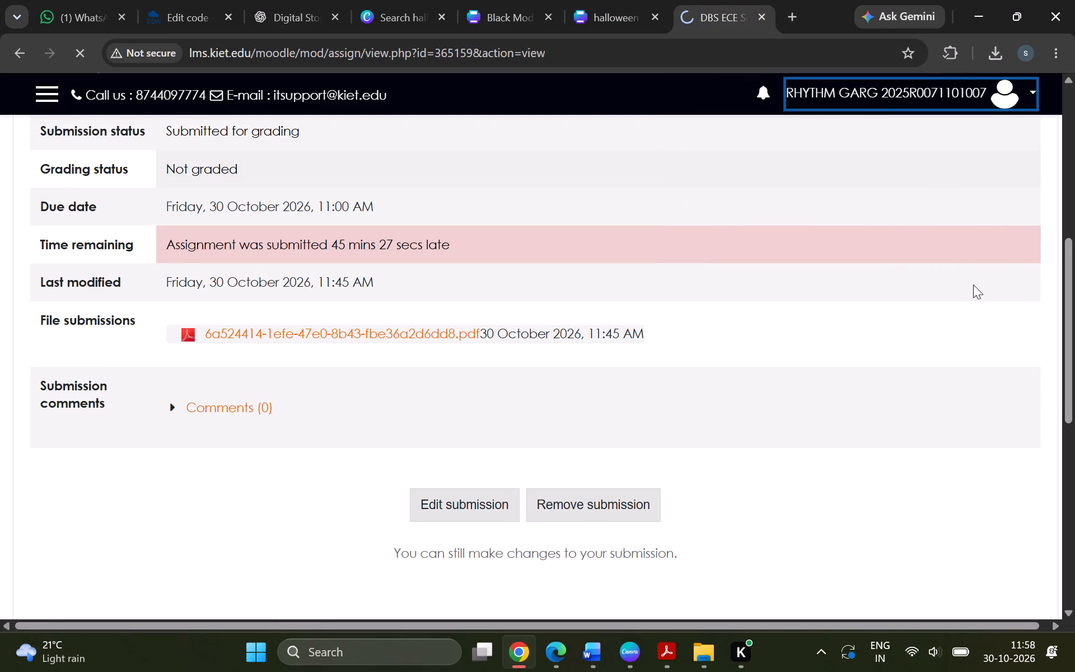
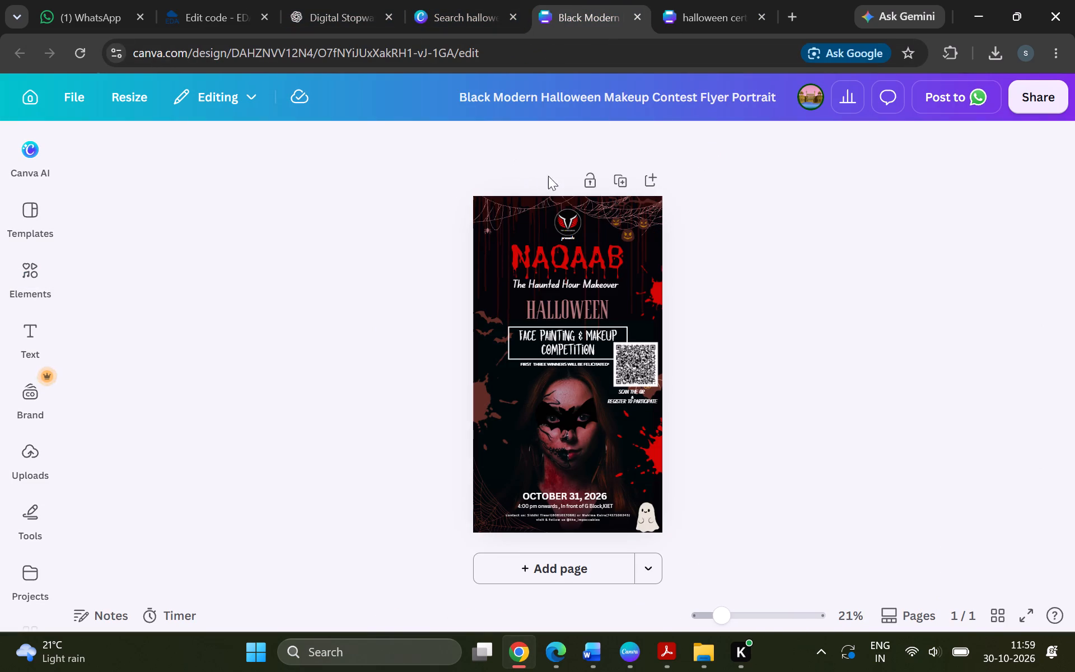
Return to the halloween certificate design and insert the uploaded The Impeccables logo.
{"action": "left_click", "coordinate": [700, 4]}
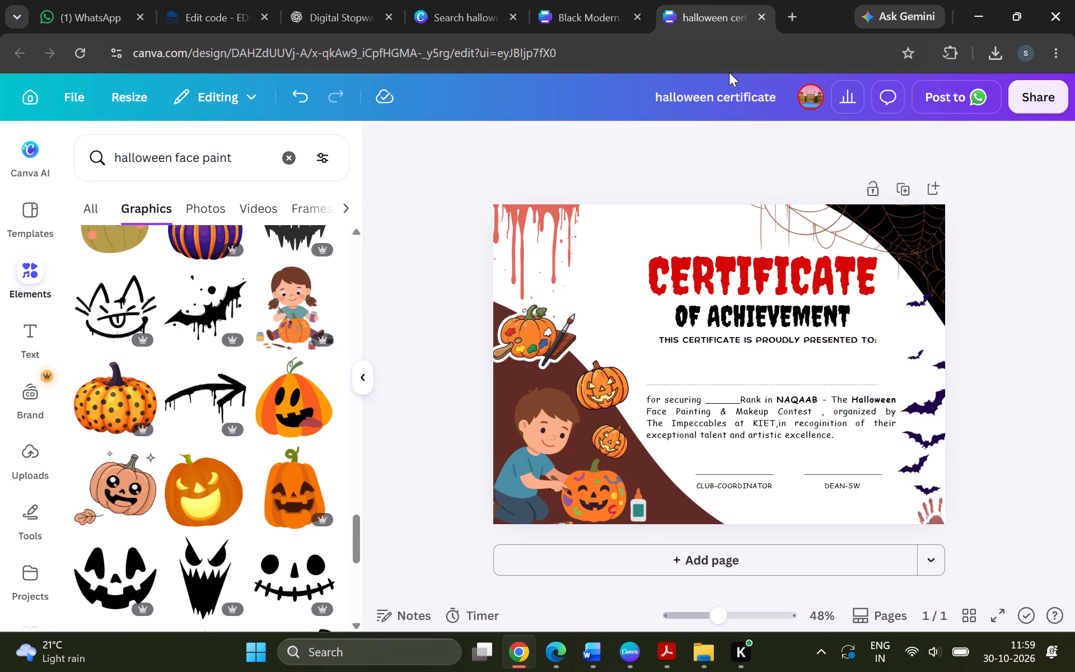
{"action": "left_click", "coordinate": [441, 24]}
{"action": "scroll", "coordinate": [740, 405], "scroll_direction": "down", "scroll_amount": 3}
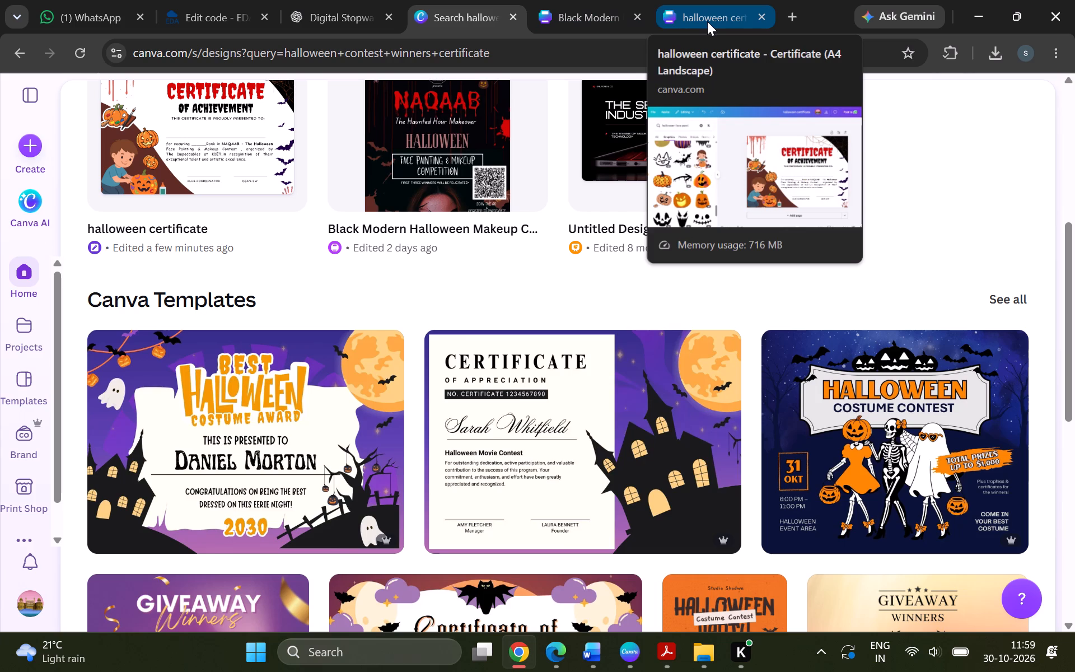
{"action": "left_click", "coordinate": [678, 20]}
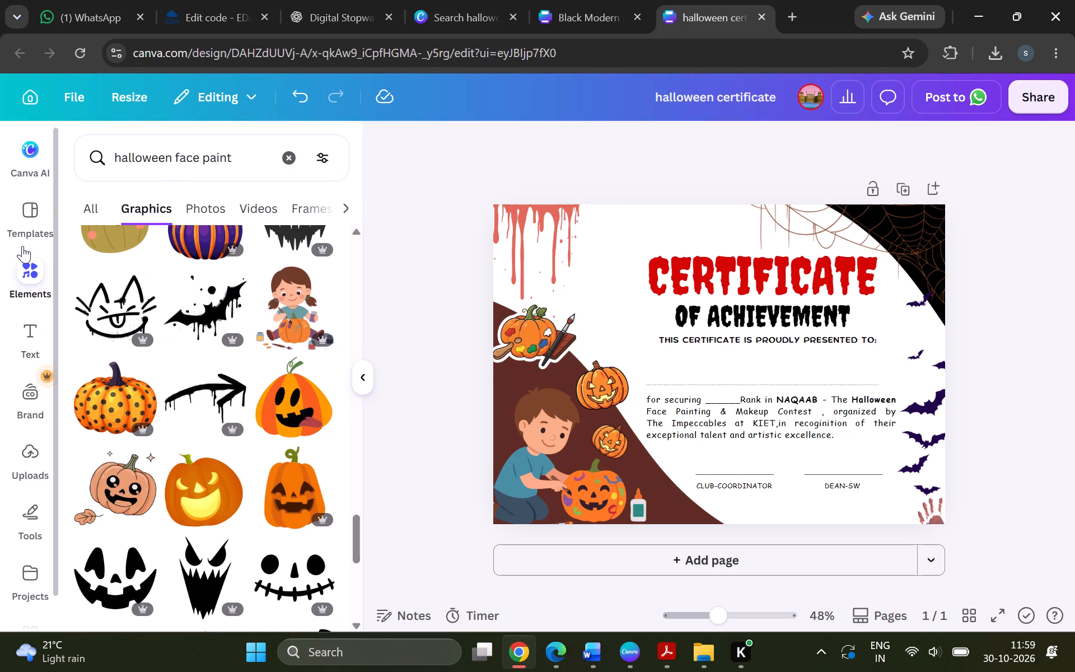
{"action": "left_click", "coordinate": [29, 452]}
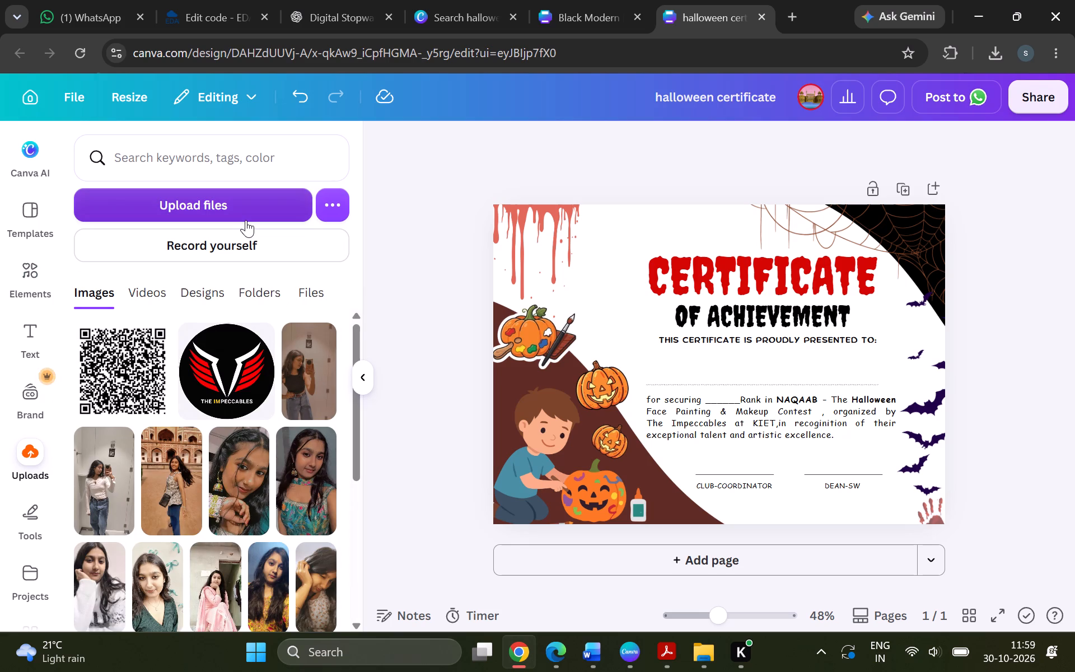
{"action": "left_click", "coordinate": [232, 383]}
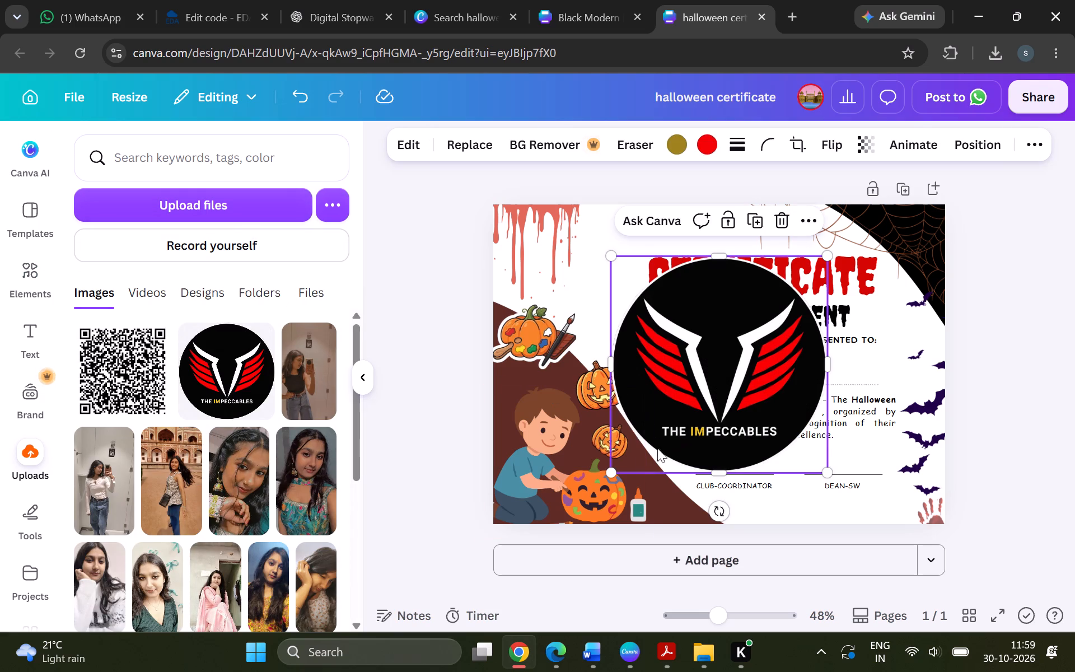
Shrink The Impeccables logo to a small emblem that covers only part of the CERTIFICATE heading.
{"action": "left_click_drag", "start_coordinate": [611, 468], "coordinate": [718, 330]}
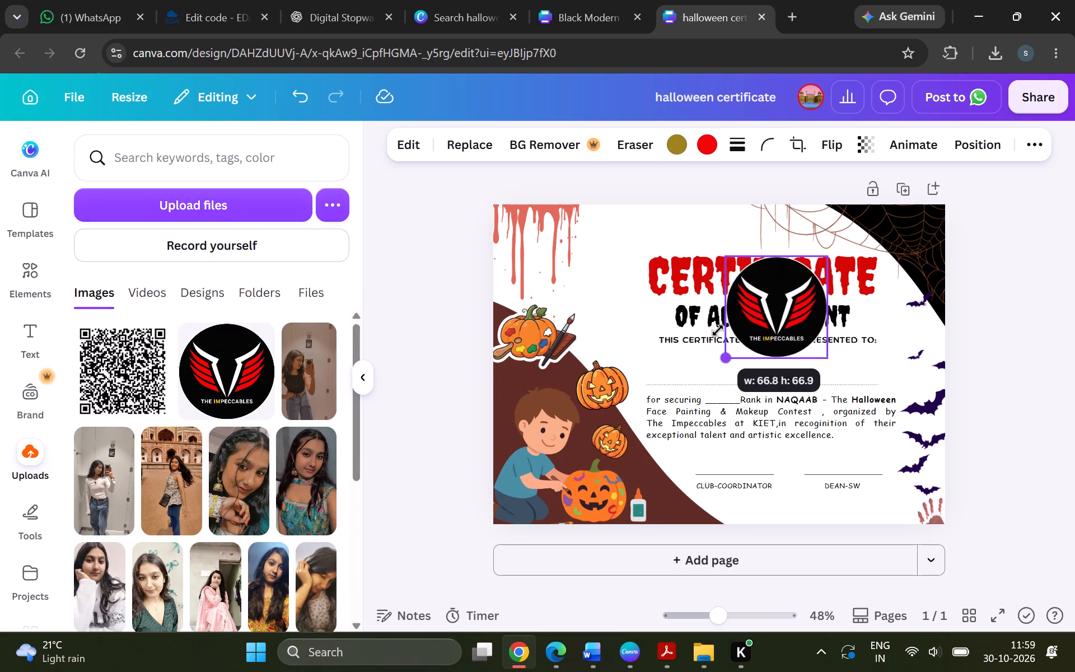
{"action": "left_click_drag", "start_coordinate": [718, 330], "coordinate": [730, 320]}
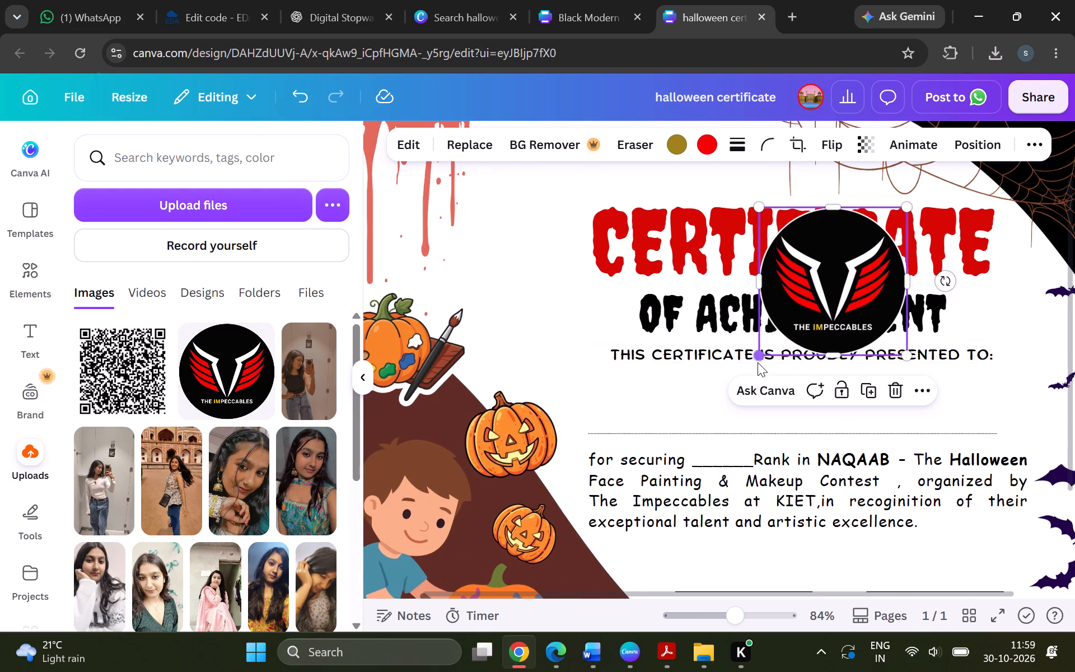
{"action": "left_click_drag", "start_coordinate": [762, 356], "coordinate": [819, 295]}
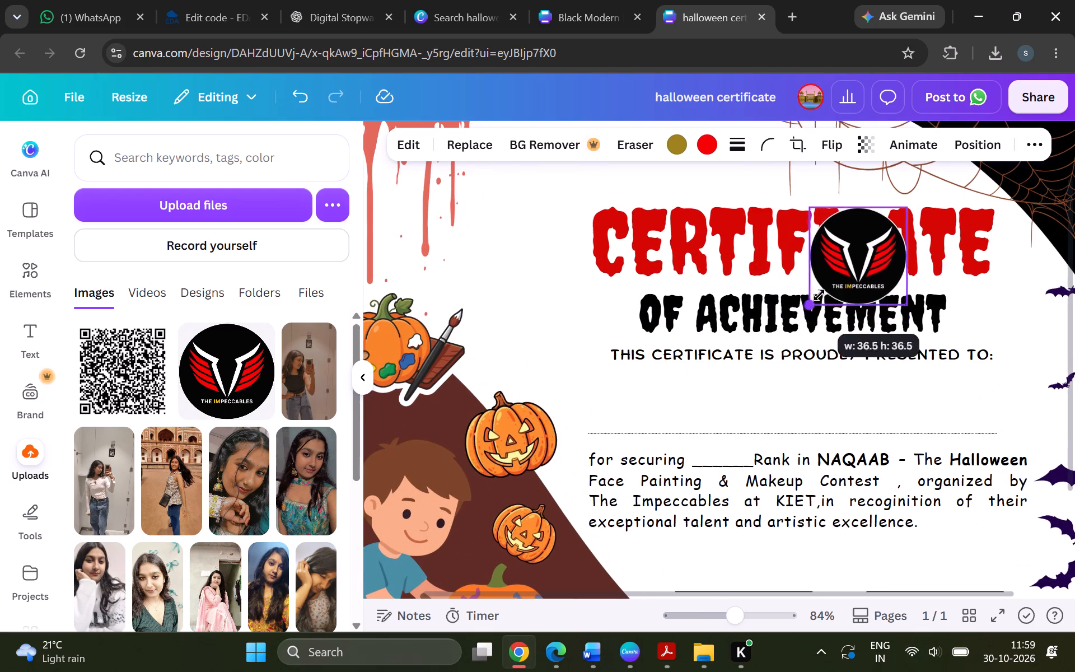
{"action": "left_click_drag", "start_coordinate": [819, 295], "coordinate": [834, 281]}
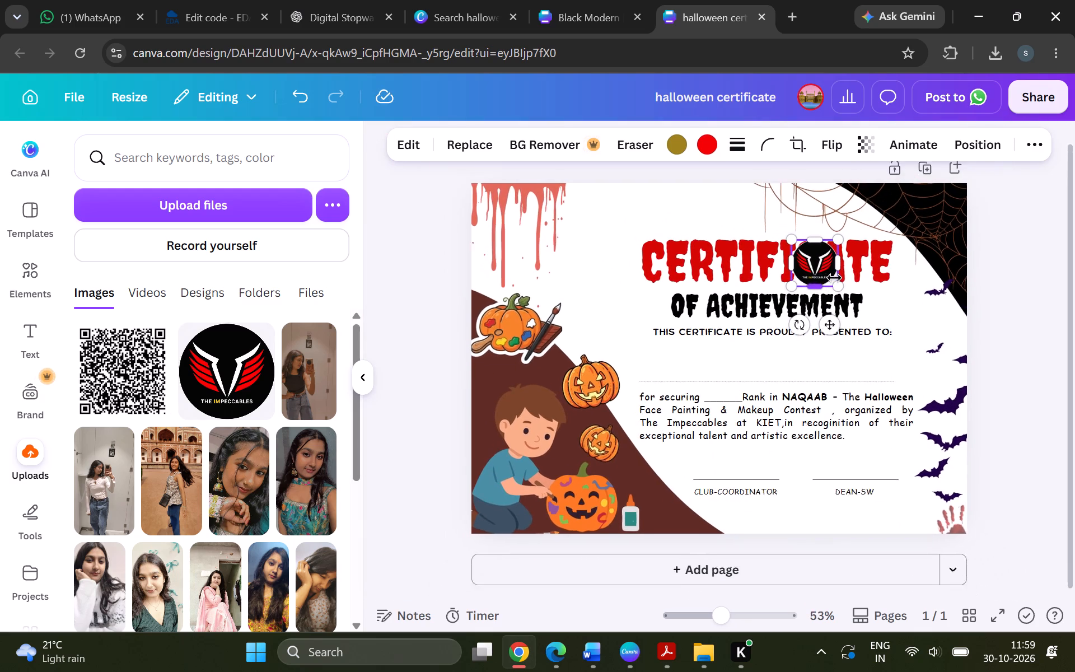
Move The Impeccables logo to the certificate's top edge, above the middle of the CERTIFICATE heading.
{"action": "left_click_drag", "start_coordinate": [810, 274], "coordinate": [750, 249]}
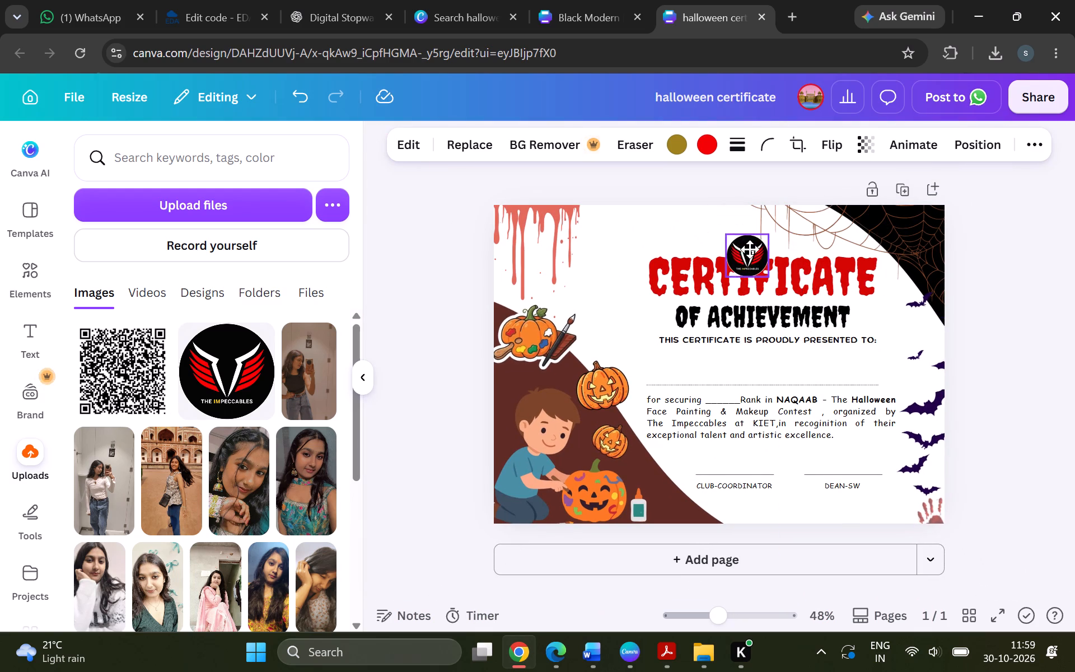
{"action": "left_click_drag", "start_coordinate": [750, 249], "coordinate": [732, 213]}
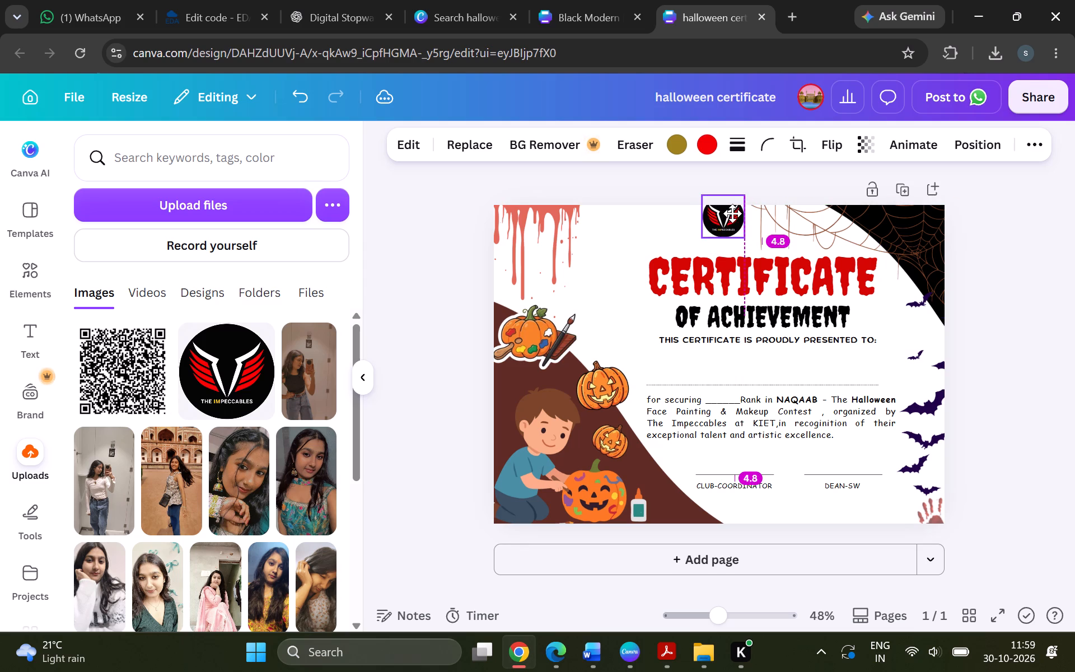
{"action": "left_click_drag", "start_coordinate": [732, 213], "coordinate": [741, 221]}
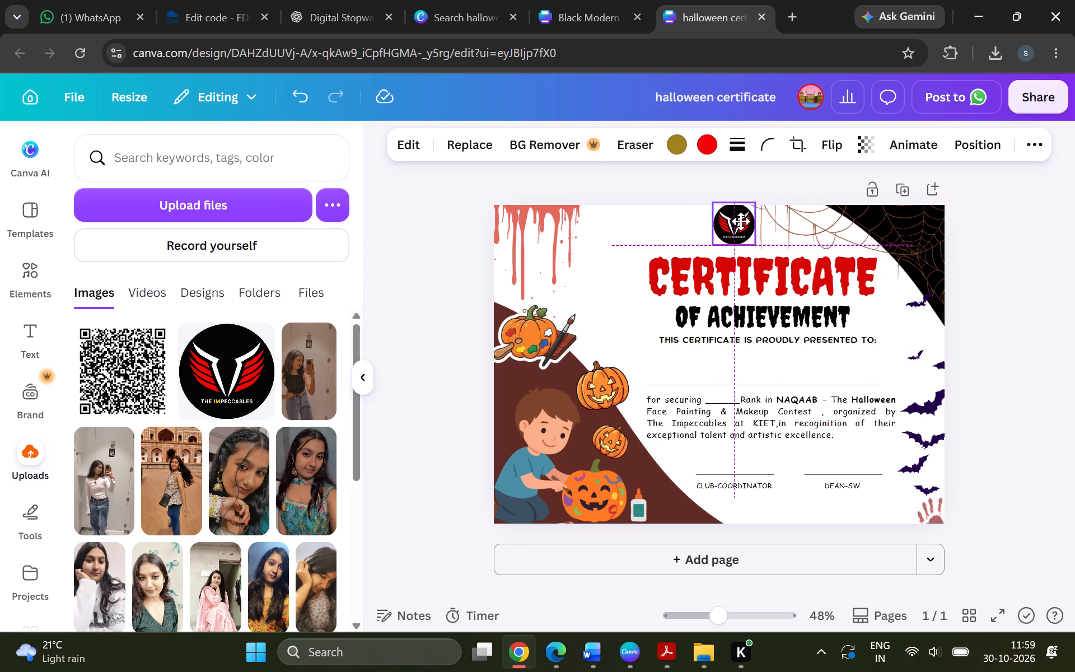
{"action": "left_click_drag", "start_coordinate": [741, 221], "coordinate": [742, 221]}
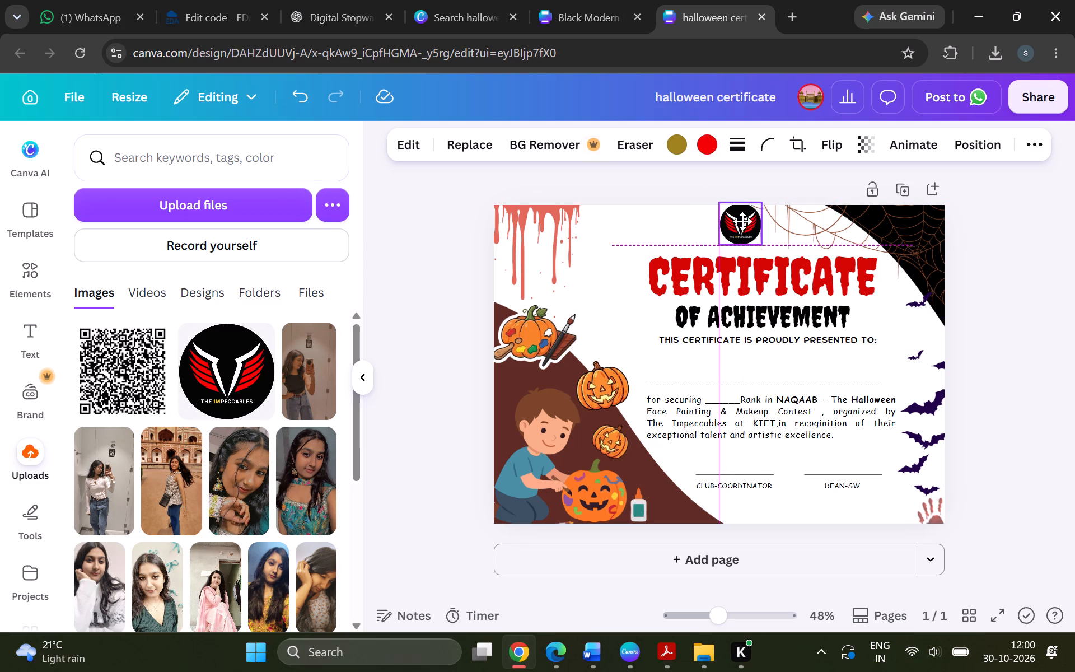
{"action": "left_click_drag", "start_coordinate": [742, 221], "coordinate": [737, 221]}
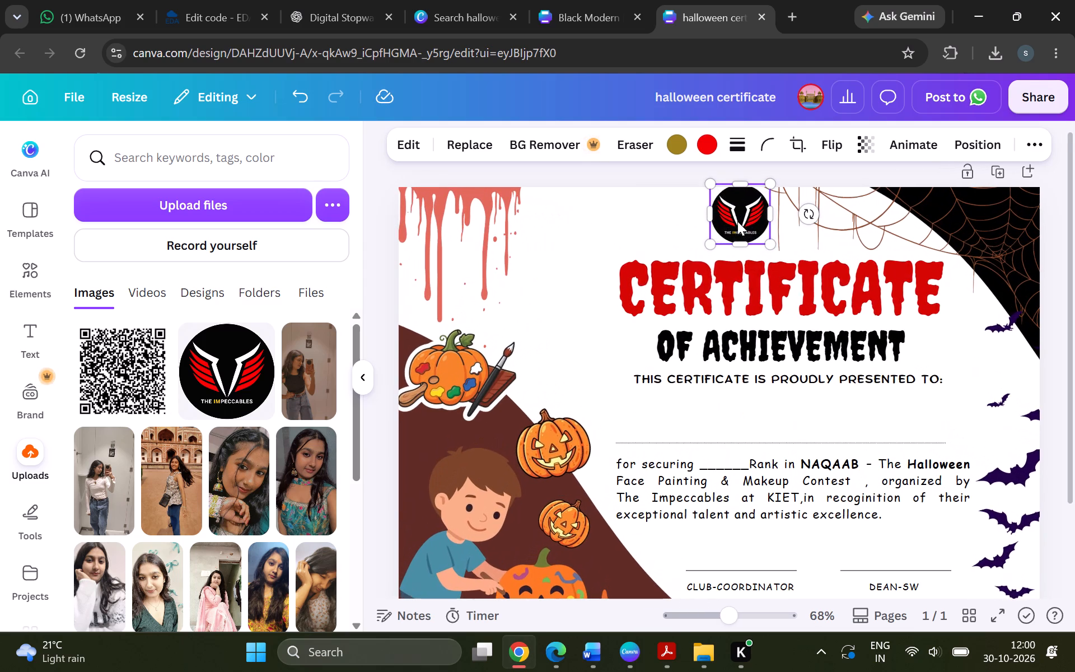
Fine-tune the size of The Impeccables logo so it fits in the space above the CERTIFICATE heading.
{"action": "left_click_drag", "start_coordinate": [709, 246], "coordinate": [709, 242]}
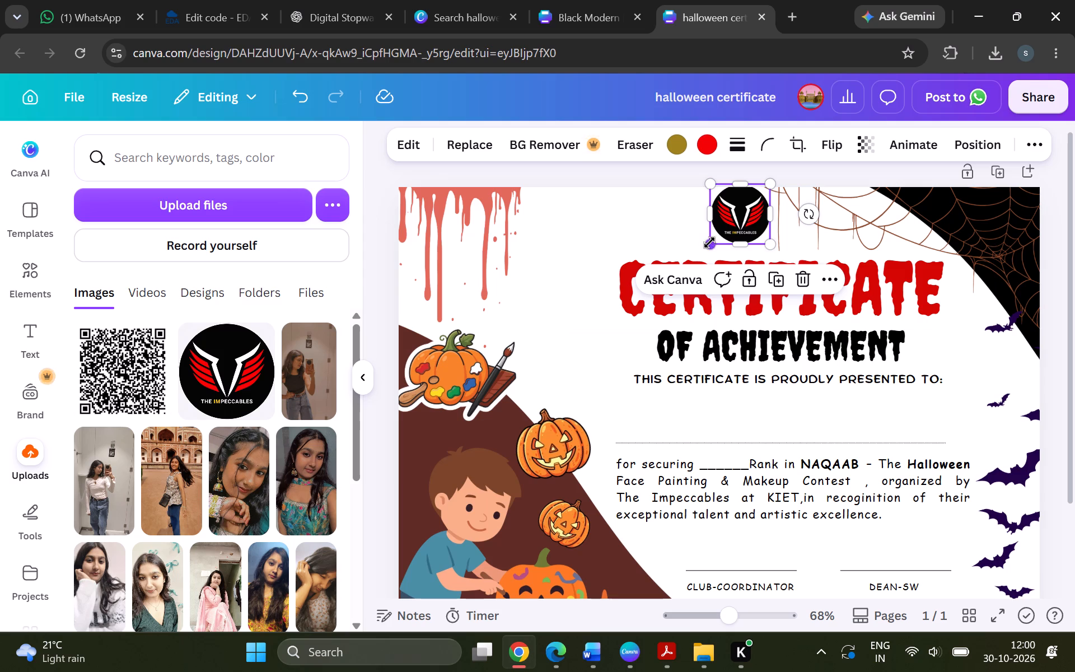
{"action": "left_click_drag", "start_coordinate": [709, 242], "coordinate": [716, 223]}
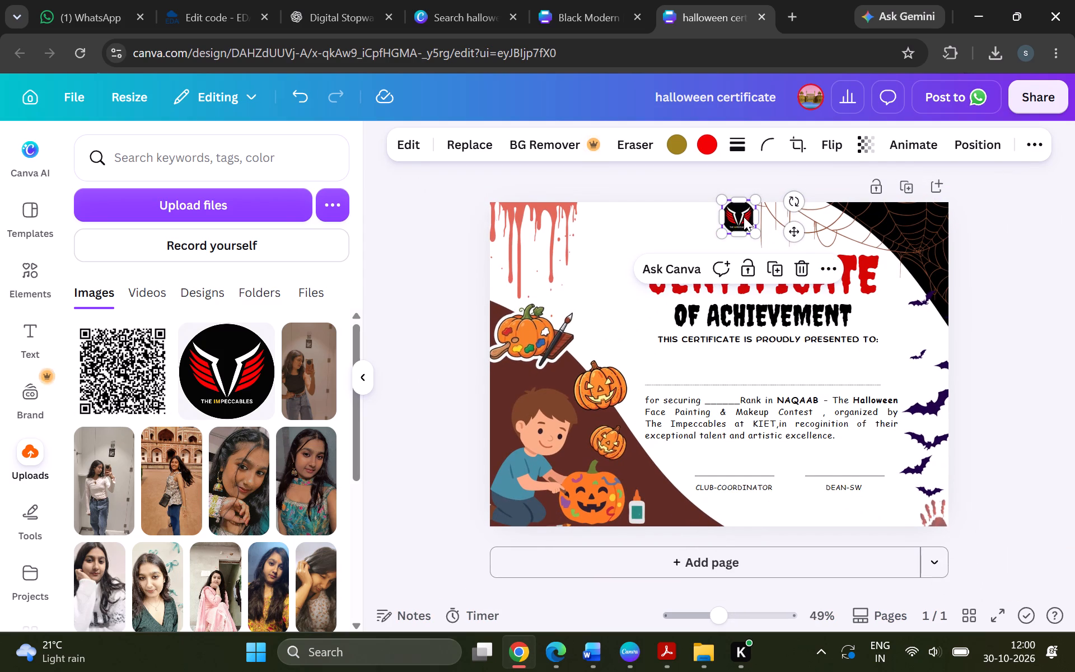
{"action": "left_click_drag", "start_coordinate": [724, 231], "coordinate": [723, 234]}
{"action": "left_click_drag", "start_coordinate": [723, 234], "coordinate": [723, 238]}
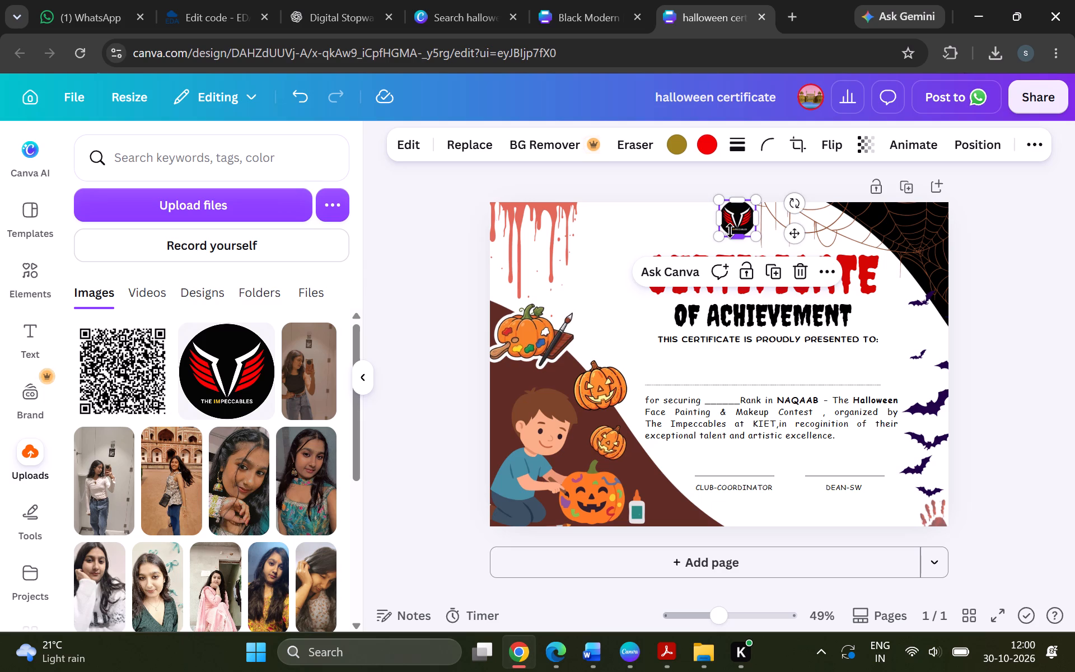
{"action": "left_click", "coordinate": [735, 221]}
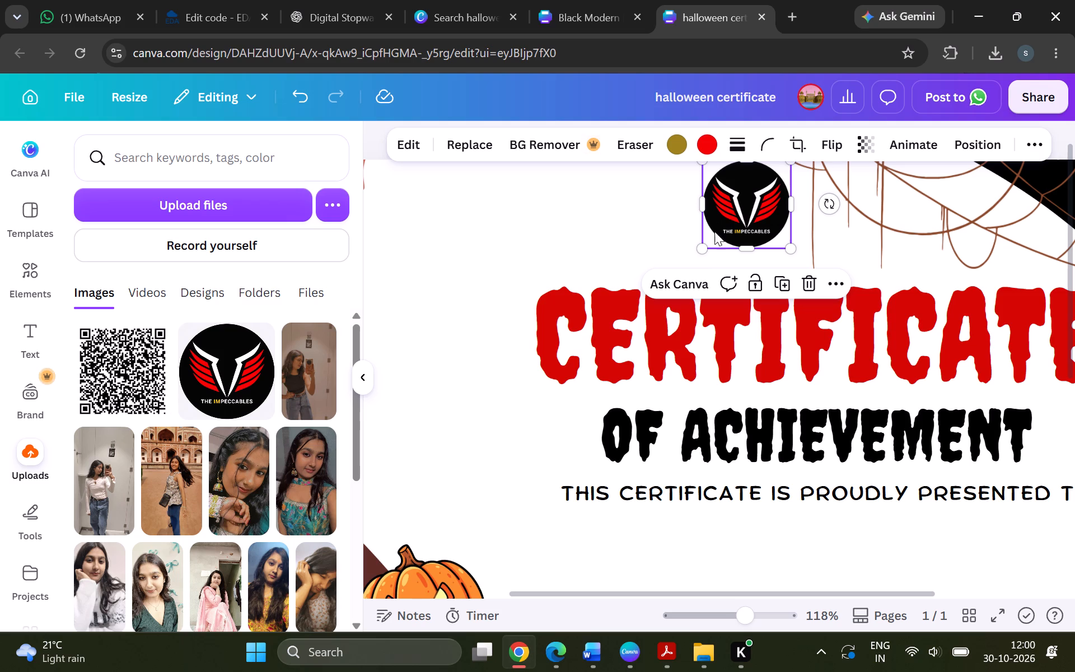
{"action": "left_click_drag", "start_coordinate": [706, 246], "coordinate": [703, 254]}
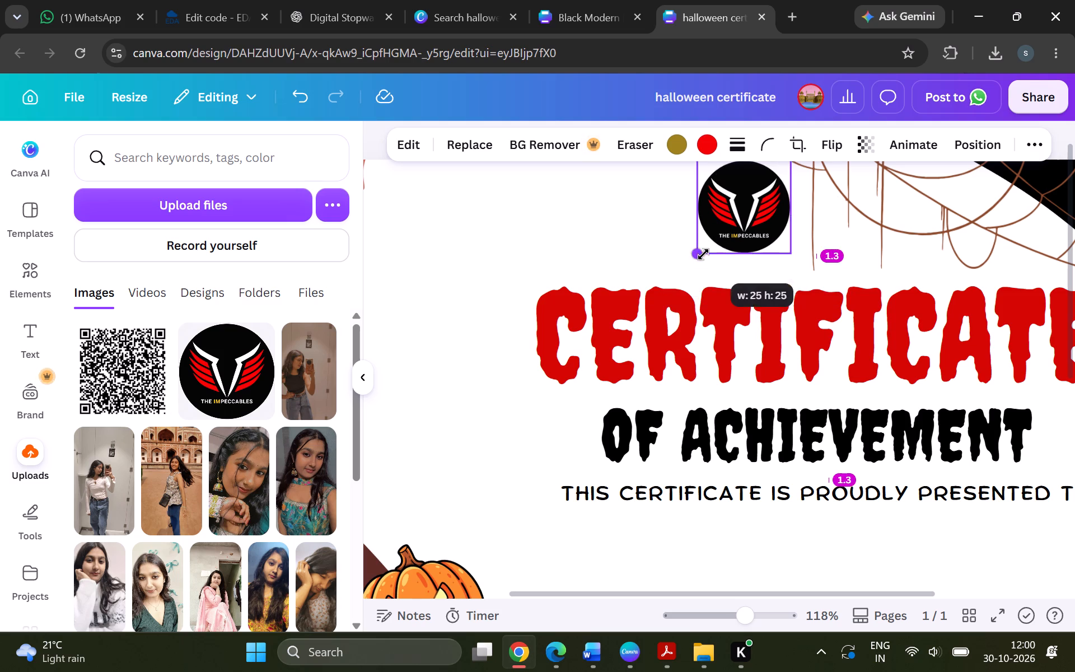
{"action": "left_click_drag", "start_coordinate": [703, 254], "coordinate": [699, 259]}
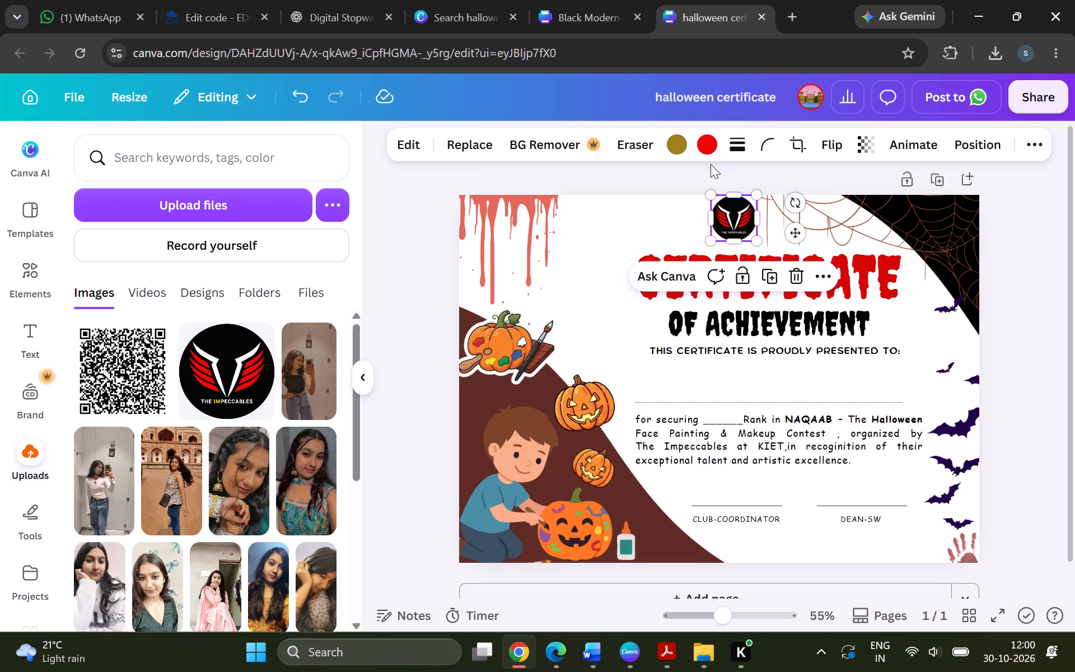
Adjust the horizontal position of The Impeccables logo above the CERTIFICATE heading and deselect it.
{"action": "left_click_drag", "start_coordinate": [736, 213], "coordinate": [733, 213]}
{"action": "left_click_drag", "start_coordinate": [733, 213], "coordinate": [742, 213]}
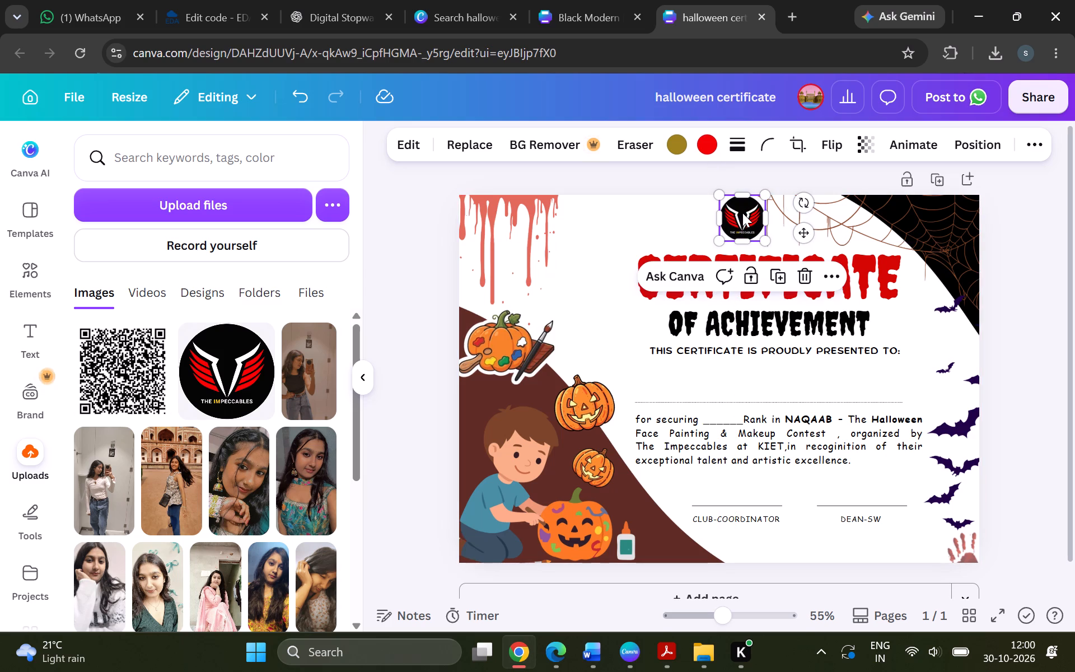
{"action": "left_click_drag", "start_coordinate": [742, 213], "coordinate": [737, 213]}
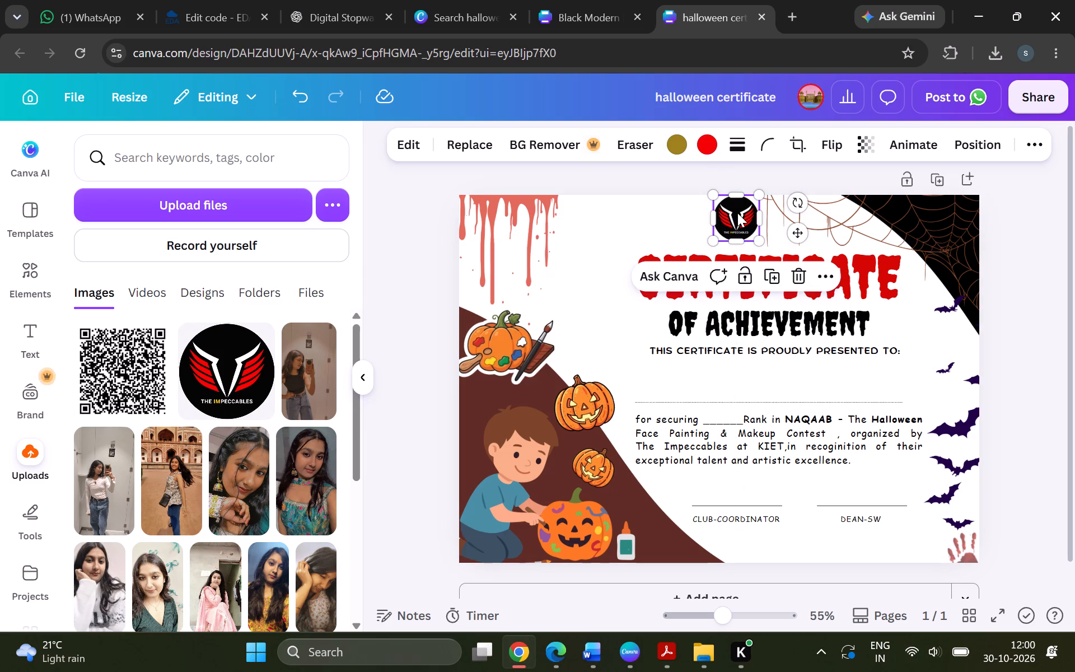
{"action": "left_click", "coordinate": [1017, 211]}
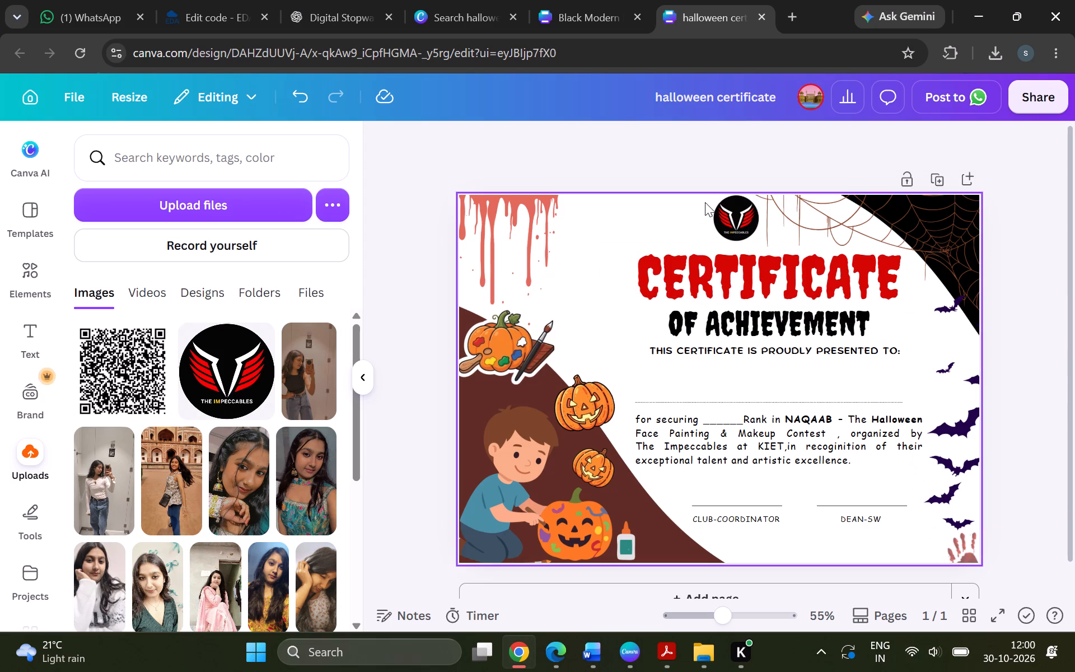
Reselect The Impeccables logo above the heading and make it slightly smaller.
{"action": "left_click", "coordinate": [729, 215]}
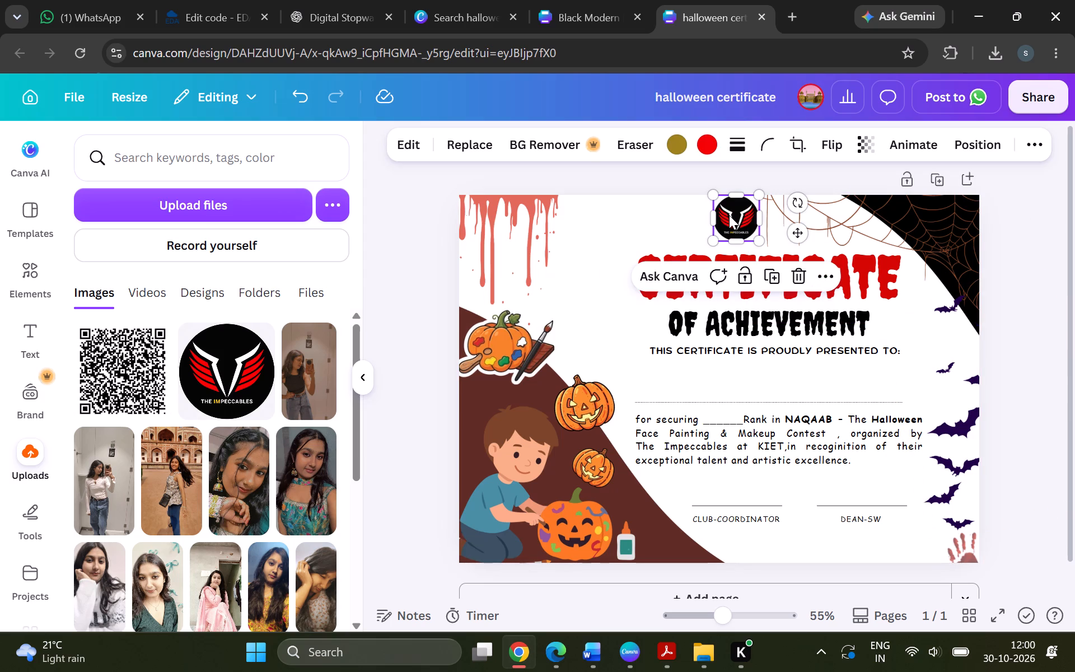
{"action": "left_click", "coordinate": [708, 246]}
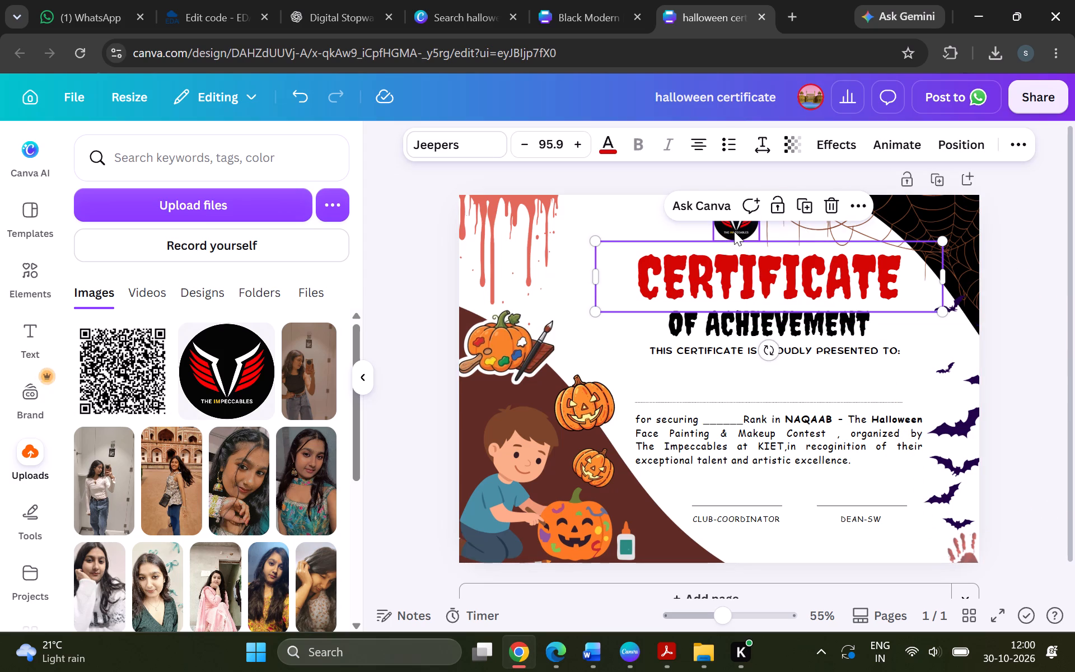
{"action": "left_click", "coordinate": [734, 231]}
{"action": "left_click_drag", "start_coordinate": [718, 241], "coordinate": [719, 240]}
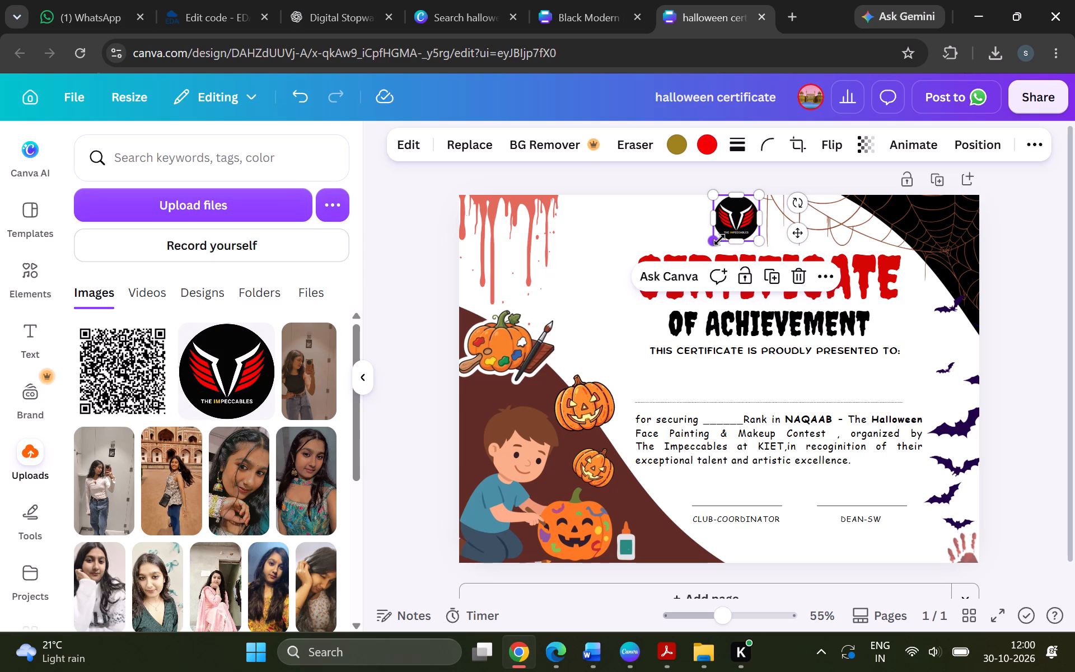
{"action": "left_click_drag", "start_coordinate": [719, 240], "coordinate": [725, 235]}
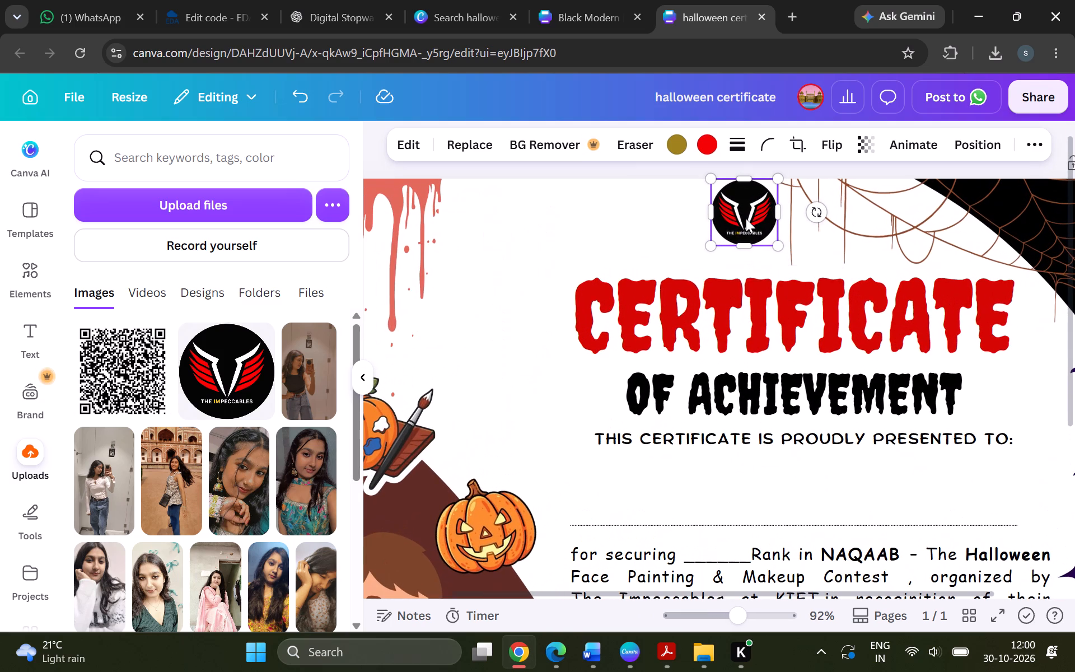
Move The Impeccables logo slightly down from the page's top edge and realign it above the CERTIFICATE heading.
{"action": "left_click_drag", "start_coordinate": [746, 216], "coordinate": [742, 223]}
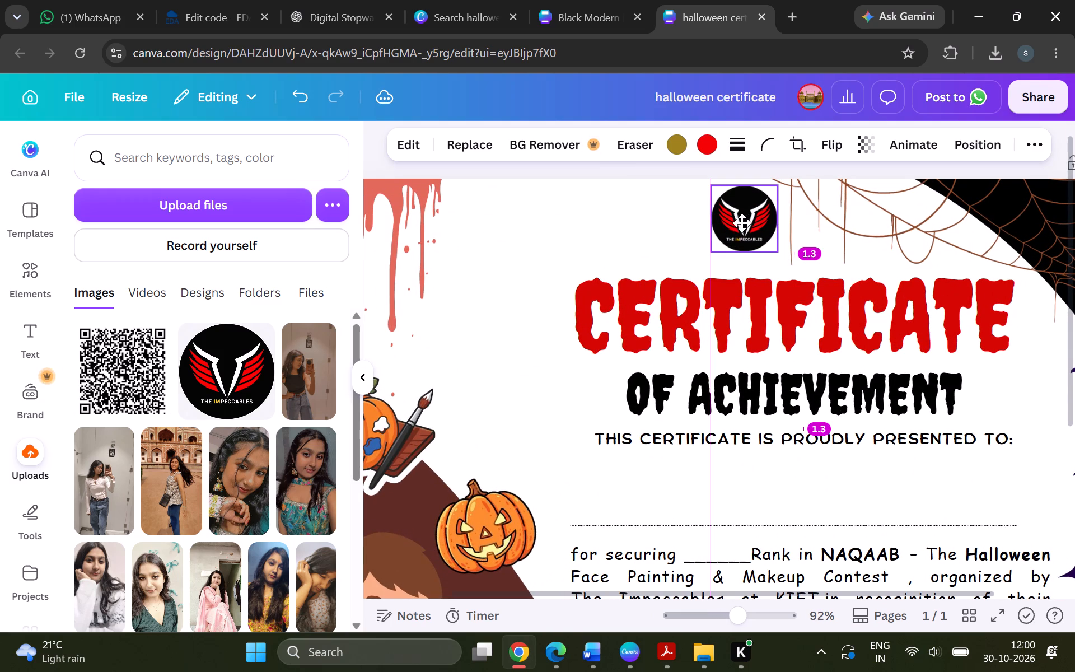
{"action": "left_click_drag", "start_coordinate": [742, 223], "coordinate": [734, 223]}
{"action": "left_click_drag", "start_coordinate": [734, 223], "coordinate": [743, 223]}
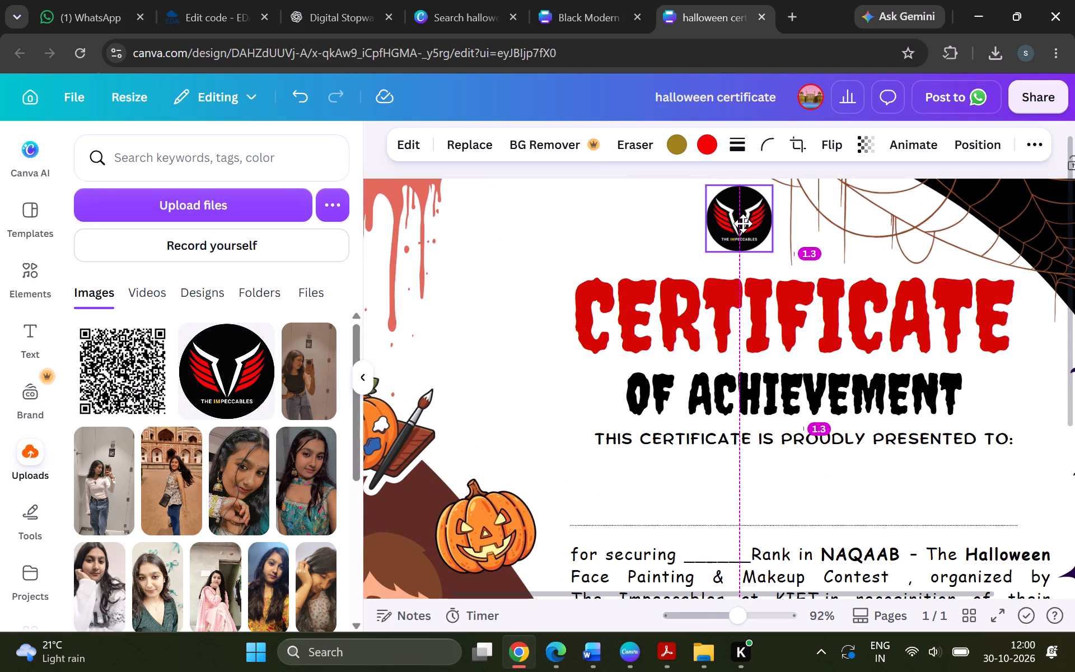
{"action": "left_click_drag", "start_coordinate": [743, 223], "coordinate": [744, 223]}
{"action": "left_click", "coordinate": [744, 223]}
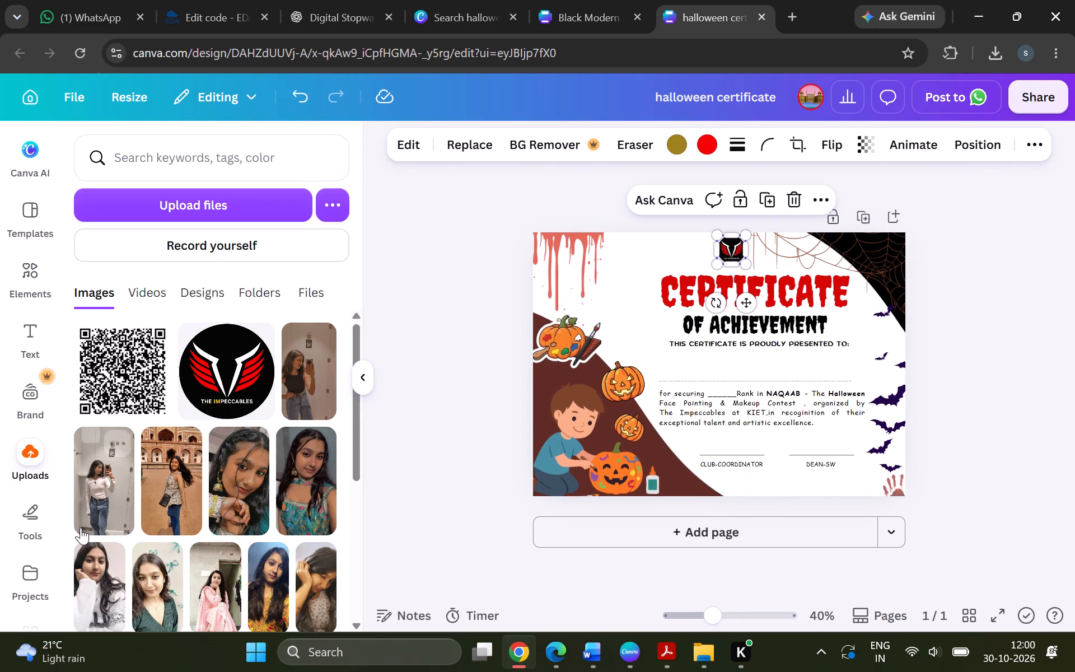
Upload the KIET University logo and place it in the certificate's upper-left corner.
{"action": "scroll", "coordinate": [81, 528], "scroll_direction": "down", "scroll_amount": 6}
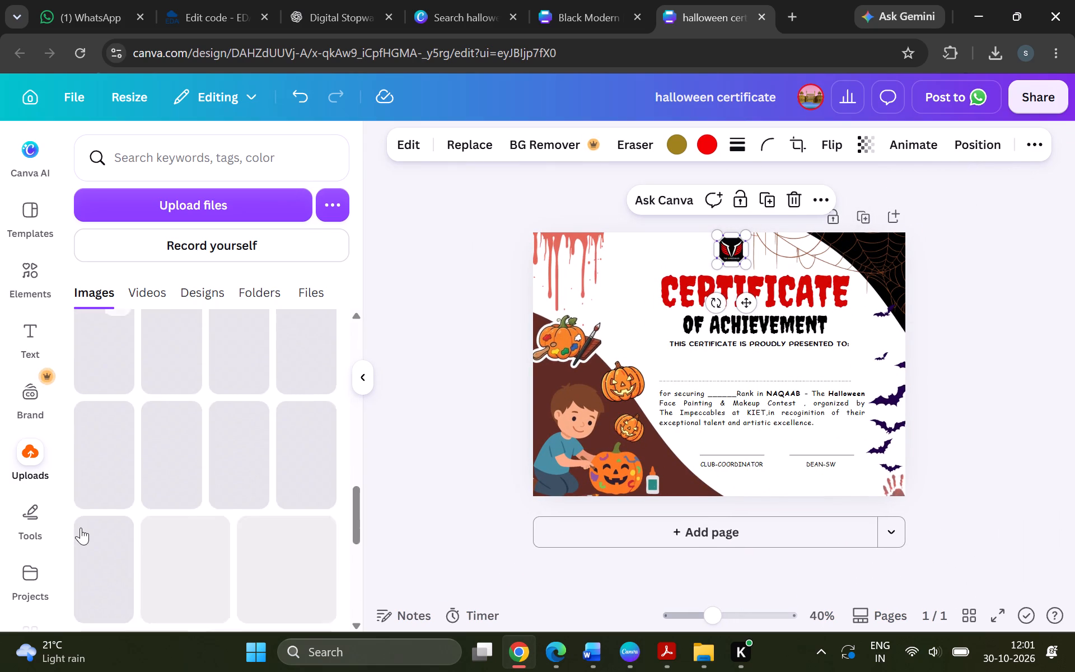
{"action": "scroll", "coordinate": [81, 528], "scroll_direction": "up", "scroll_amount": 14}
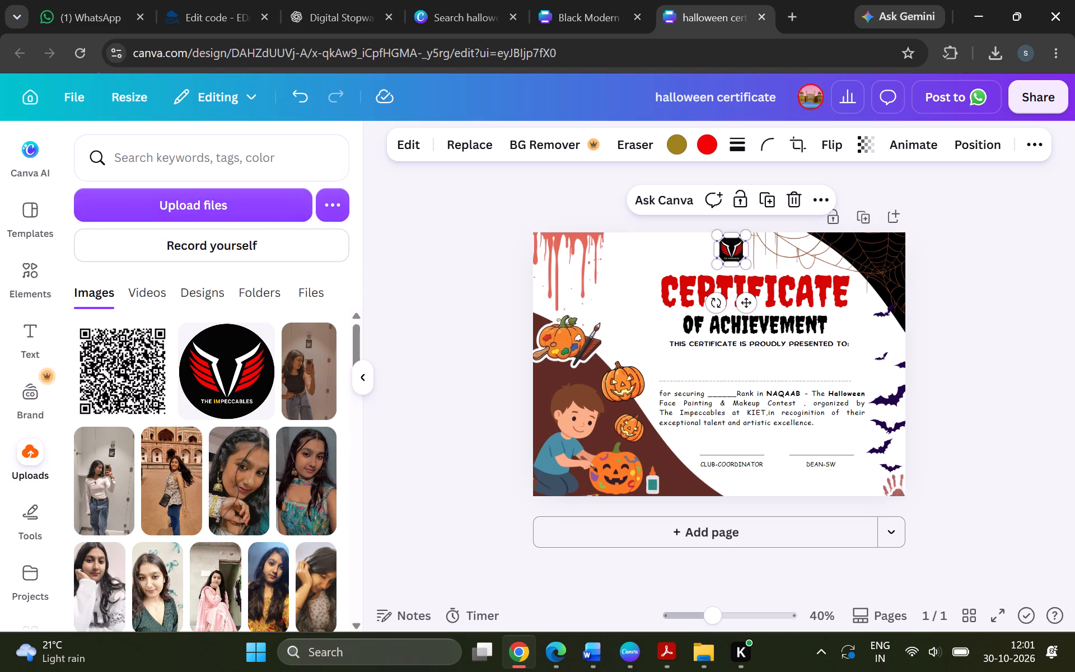
{"action": "left_click", "coordinate": [189, 206]}
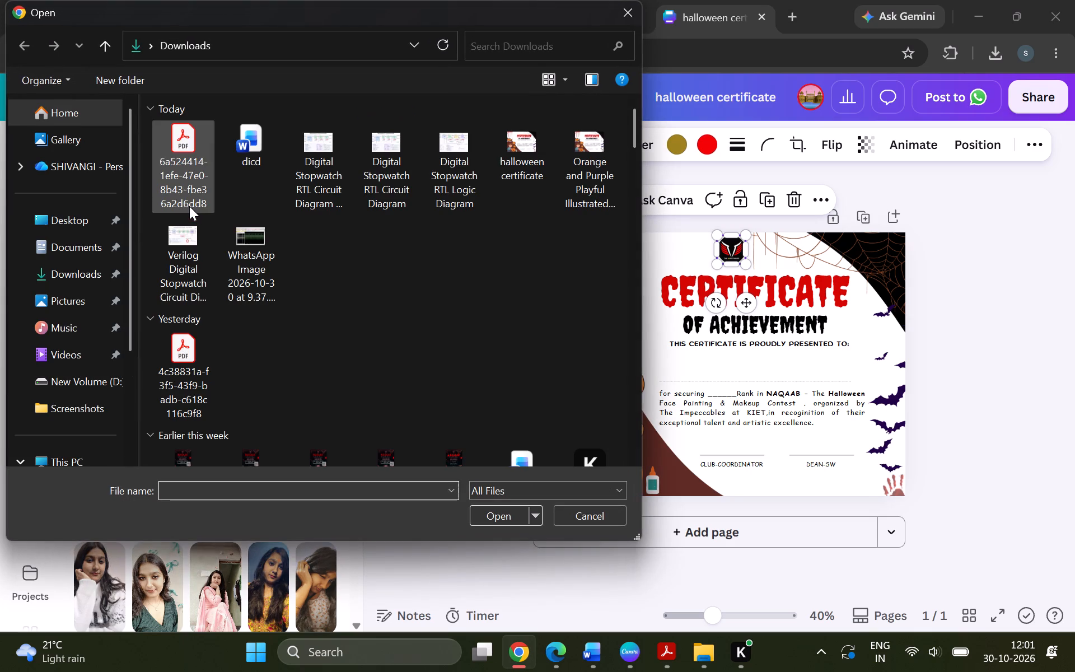
Upload the KIET University logo file "WhatsApp Image 2026-09-08 at 4.51.15 PM" from Downloads and place it in the certificate's upper-left corner.
{"action": "left_click", "coordinate": [74, 263]}
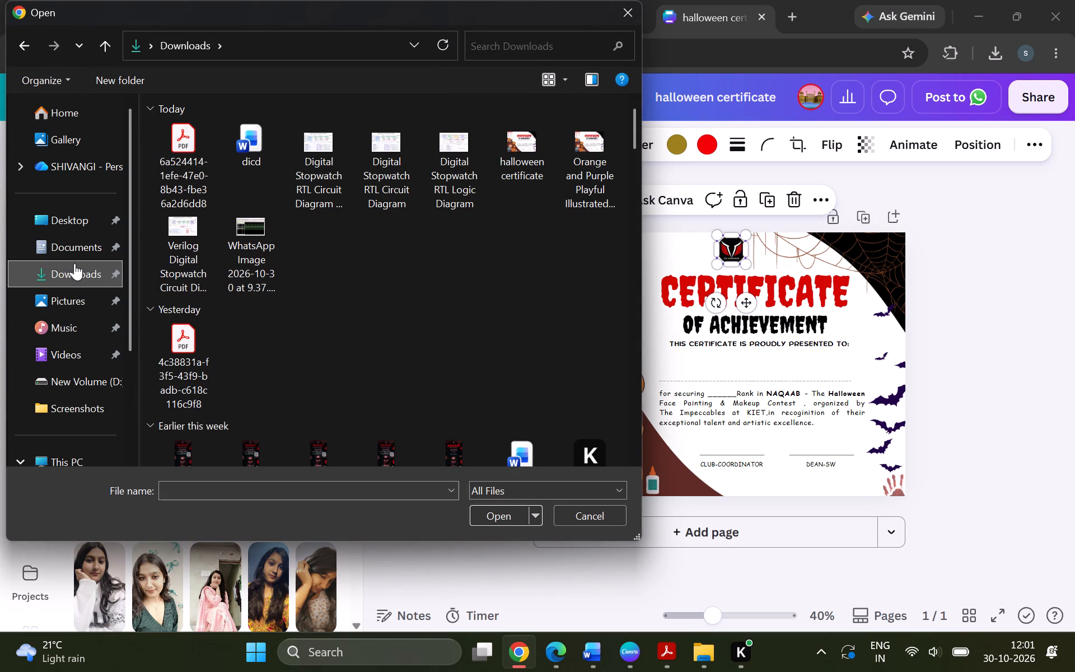
{"action": "scroll", "coordinate": [282, 293], "scroll_direction": "down", "scroll_amount": 2}
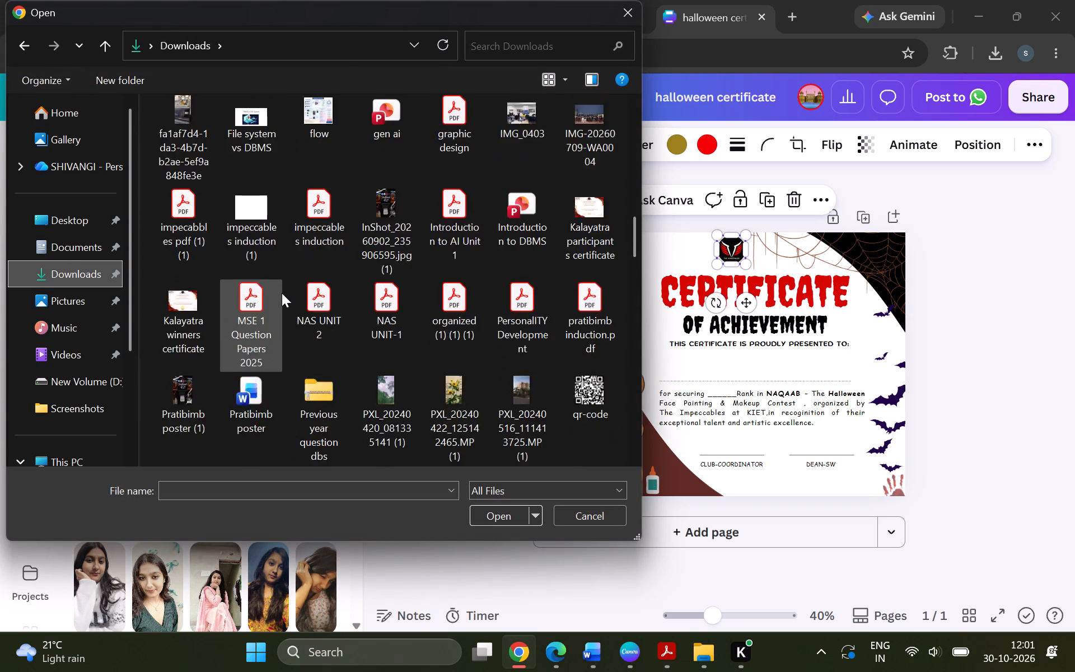
{"action": "scroll", "coordinate": [282, 293], "scroll_direction": "down", "scroll_amount": 2}
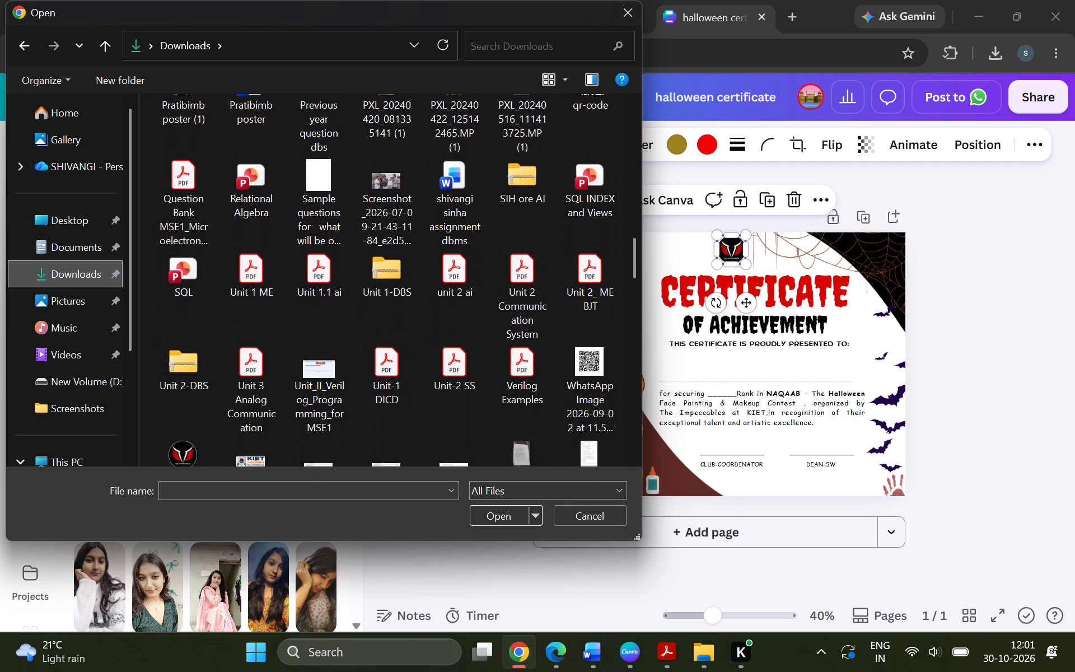
{"action": "left_click", "coordinate": [247, 294]}
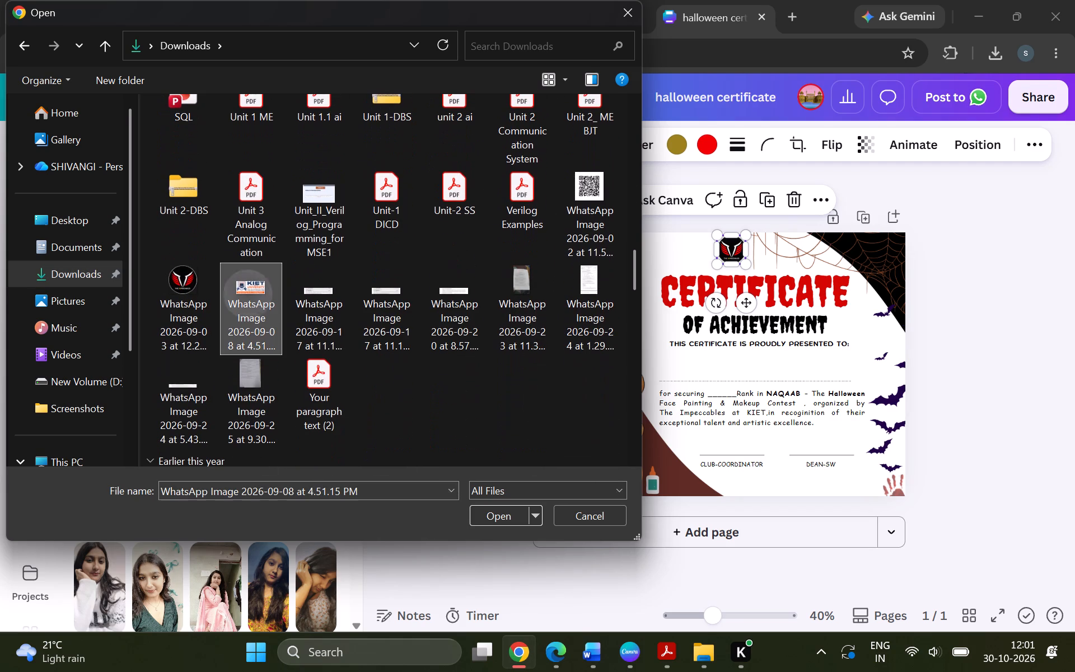
{"action": "left_click", "coordinate": [491, 517]}
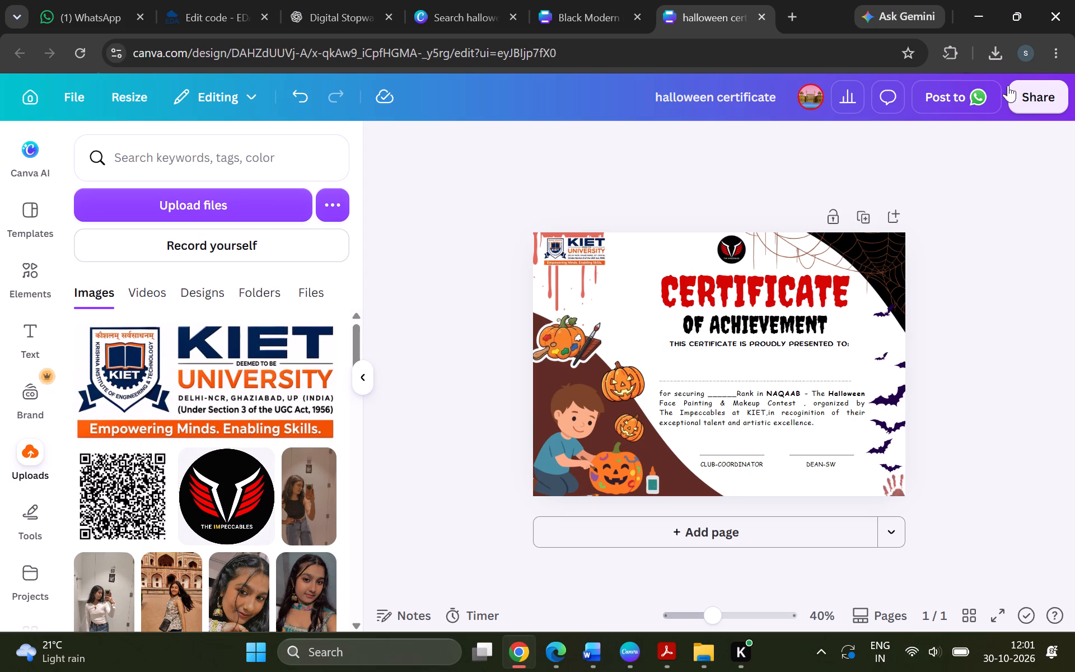
Capitalize the first letter of the design's title so it reads "Halloween certificate".
{"action": "left_click", "coordinate": [696, 87]}
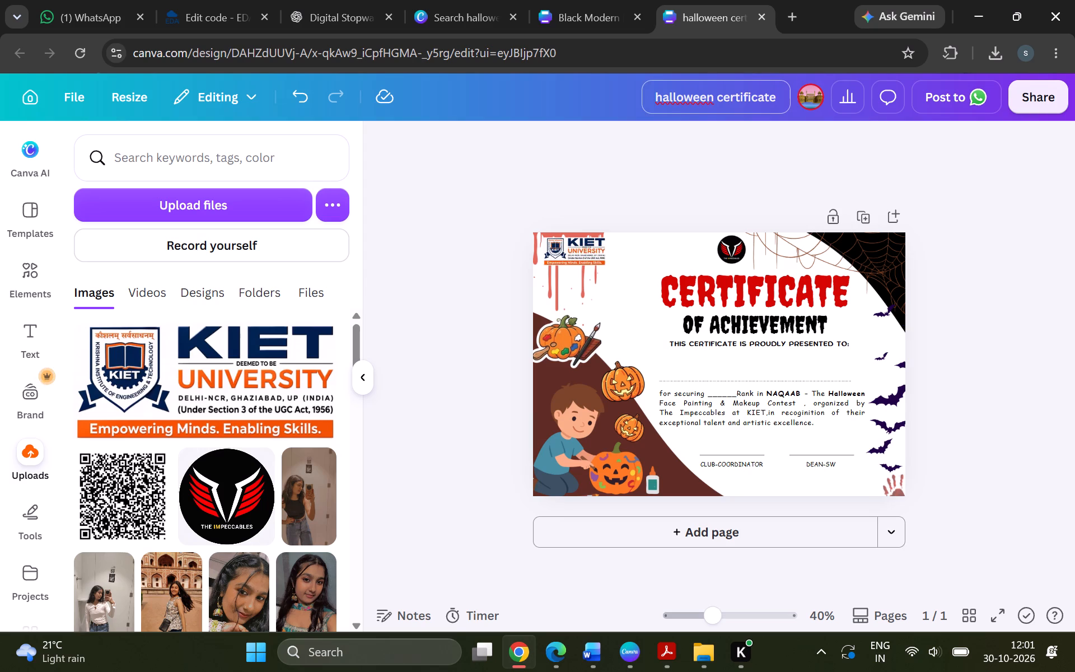
Rename the design as "Halloween certificate" with a capital H.
{"action": "left_click", "coordinate": [659, 101]}
{"action": "key", "text": "BackSpace"}
{"action": "key", "text": "shift+h"}
{"action": "left_click", "coordinate": [719, 197]}
Download the finished certificate as a high-quality PNG at 2,000 × 1,414 px.
{"action": "left_click", "coordinate": [1046, 97]}
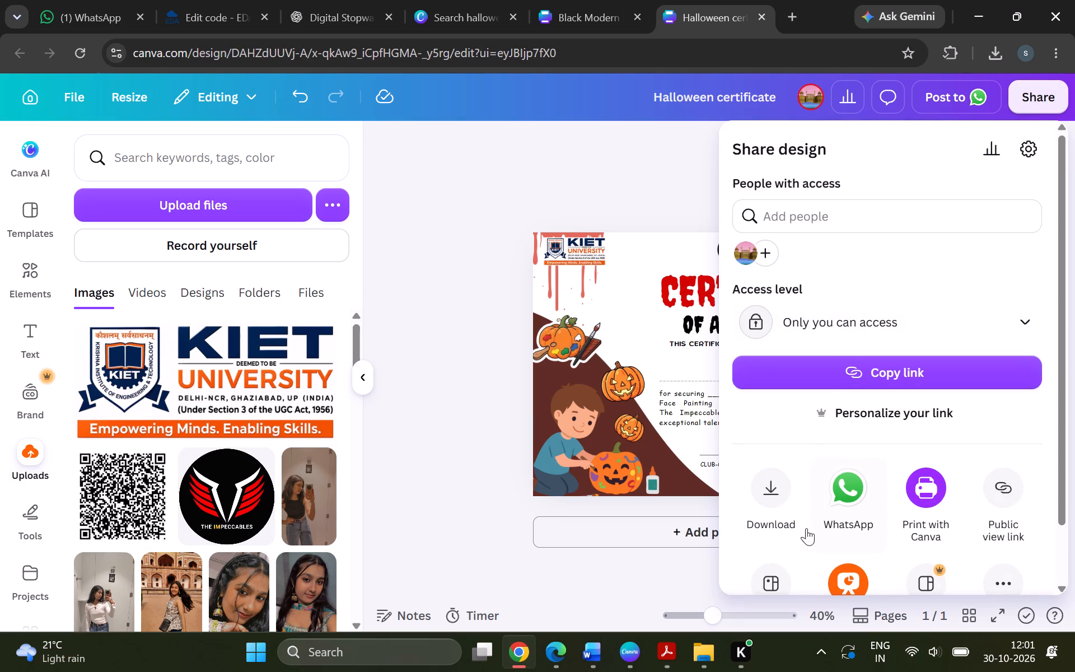
{"action": "left_click", "coordinate": [775, 482]}
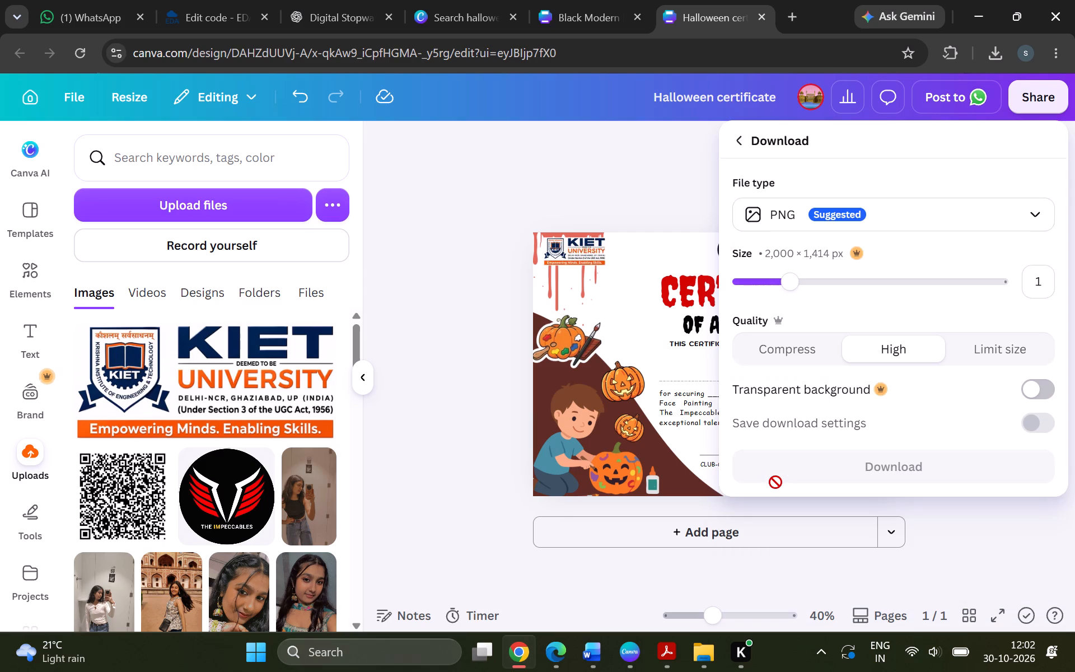
{"action": "left_click", "coordinate": [841, 469]}
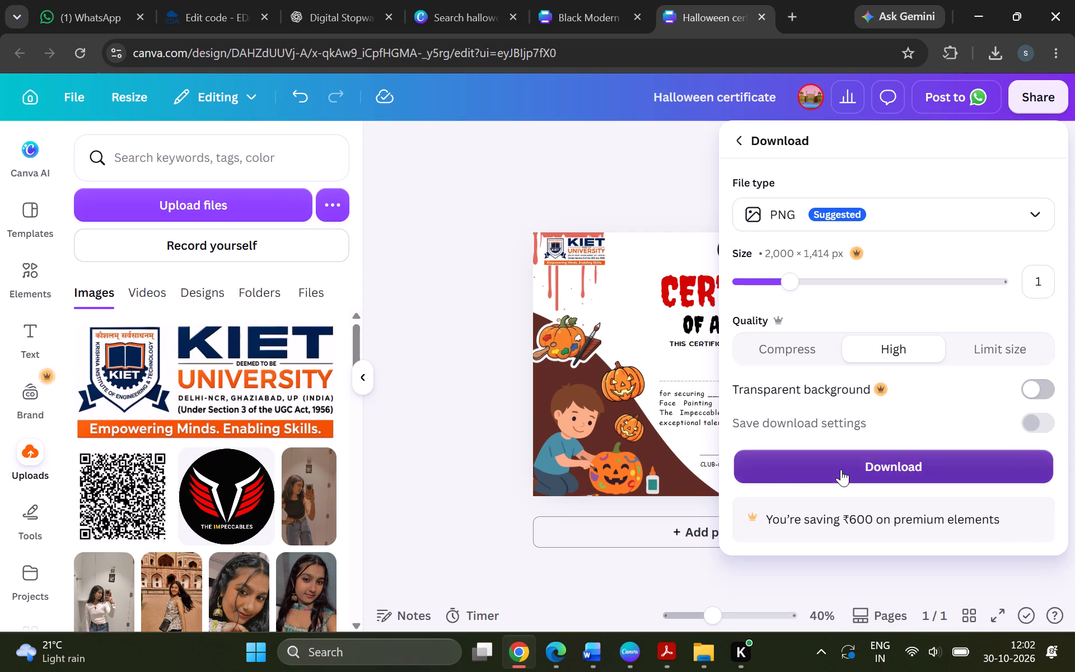